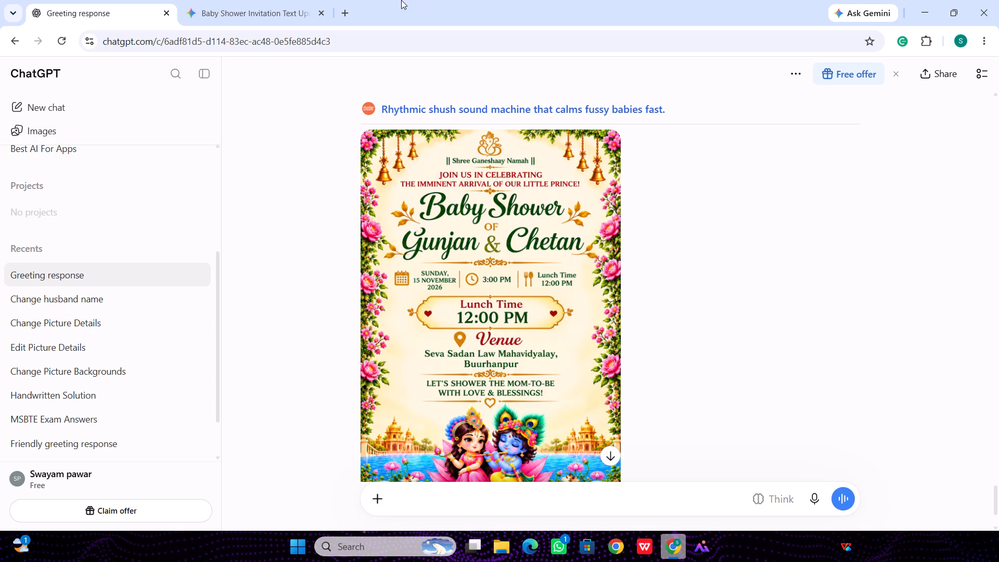
Open a new blank browser tab alongside the baby shower invitation chats.
left_click(345, 11)
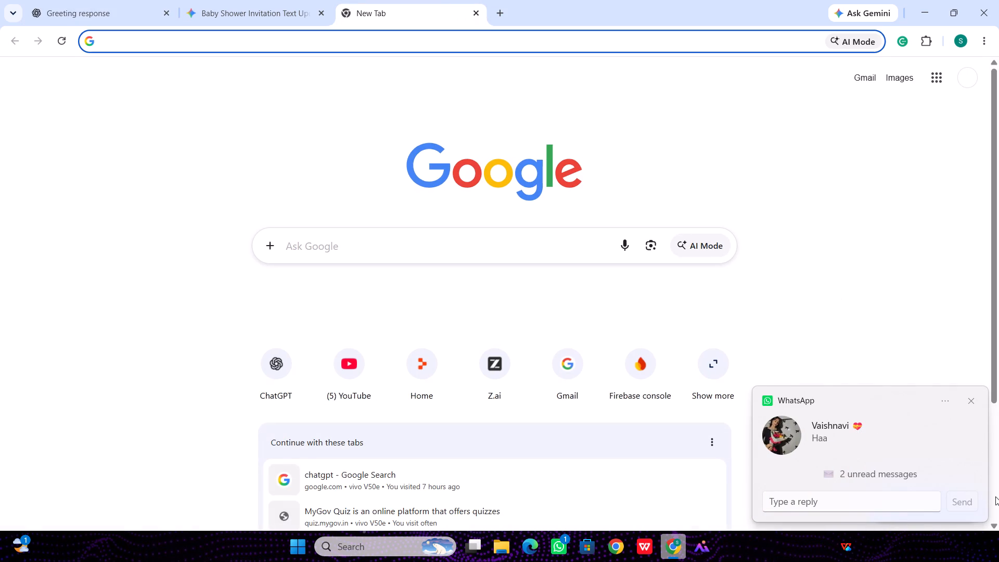
Mute the WhatsApp chat shown in the incoming message notification for 8 hours.
left_click(942, 400)
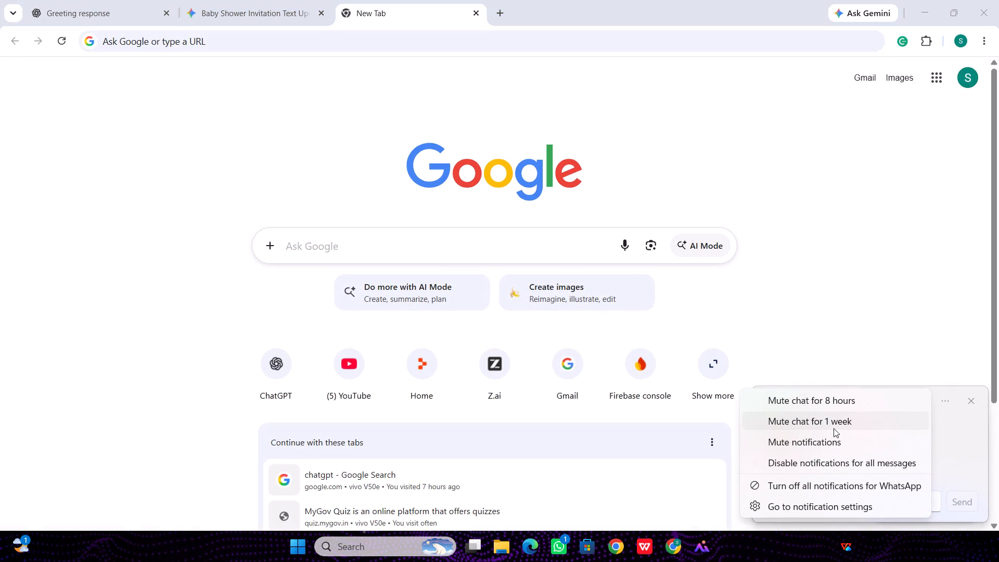
left_click(824, 396)
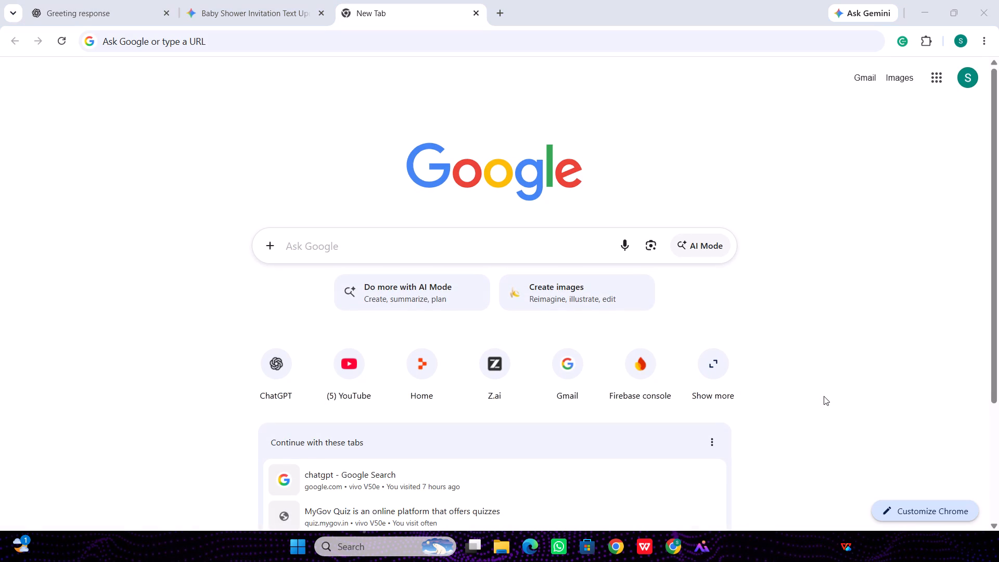
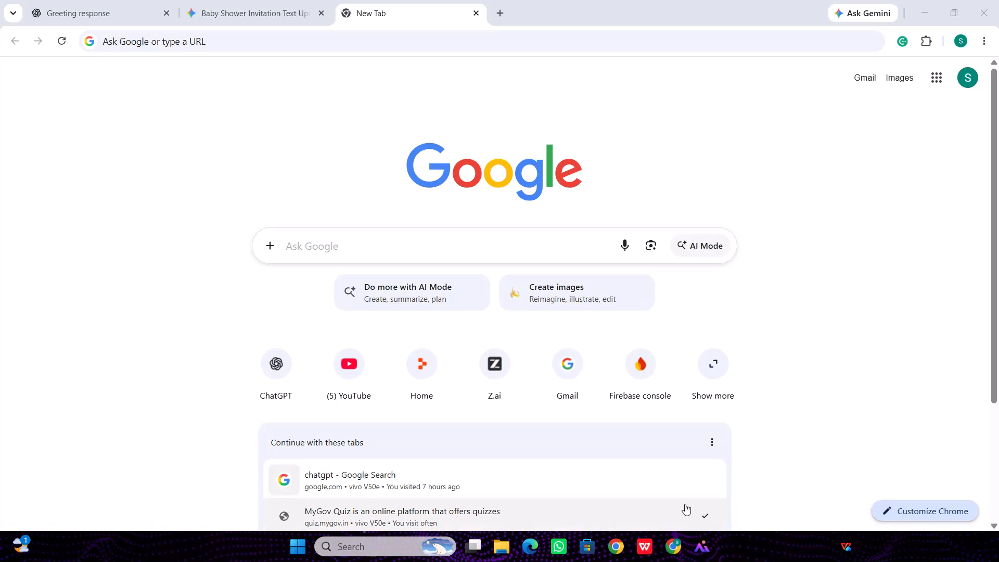
Switch to Google Chrome and search Google for Canva using the company suggestion.
left_click(678, 557)
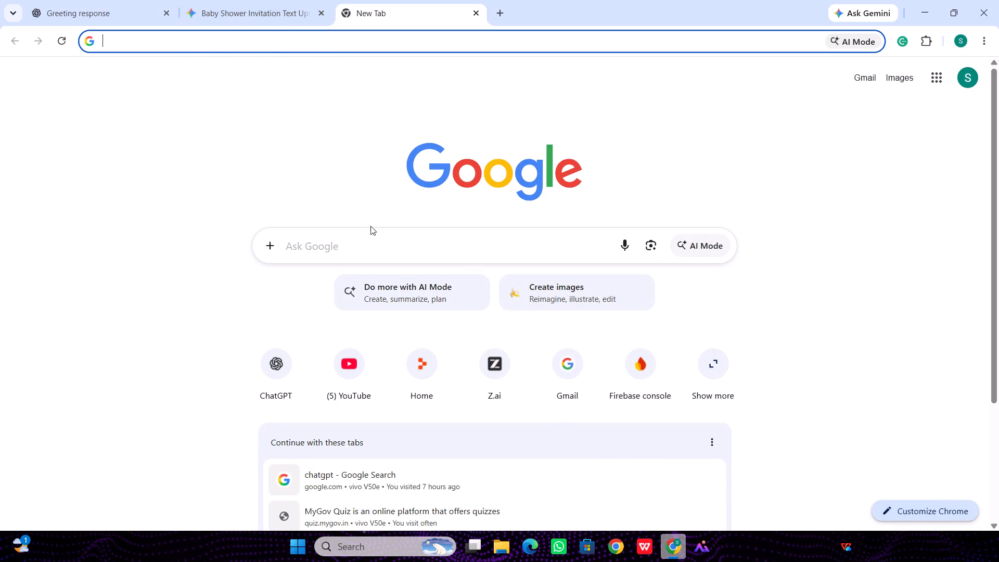
left_click(374, 257)
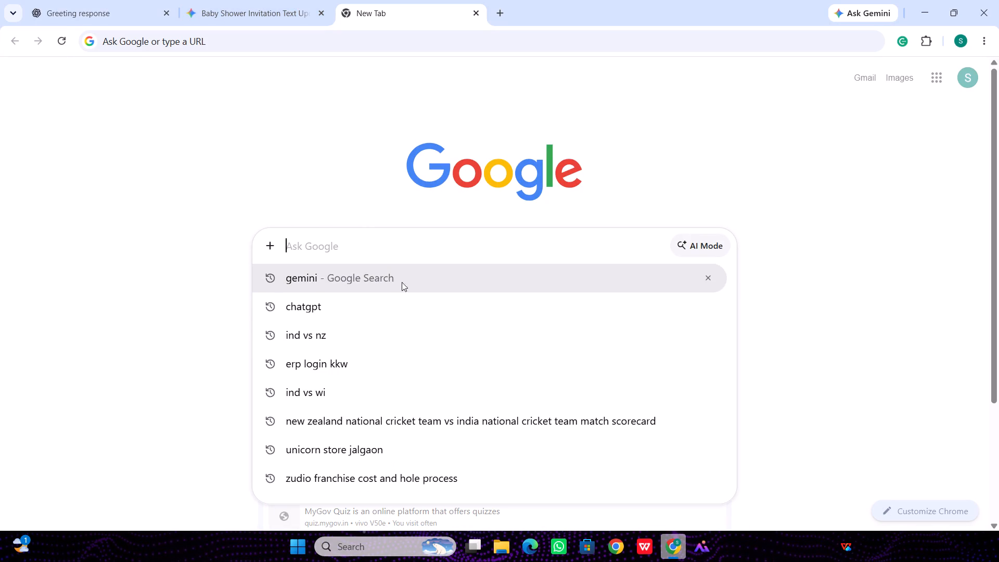
type("ca")
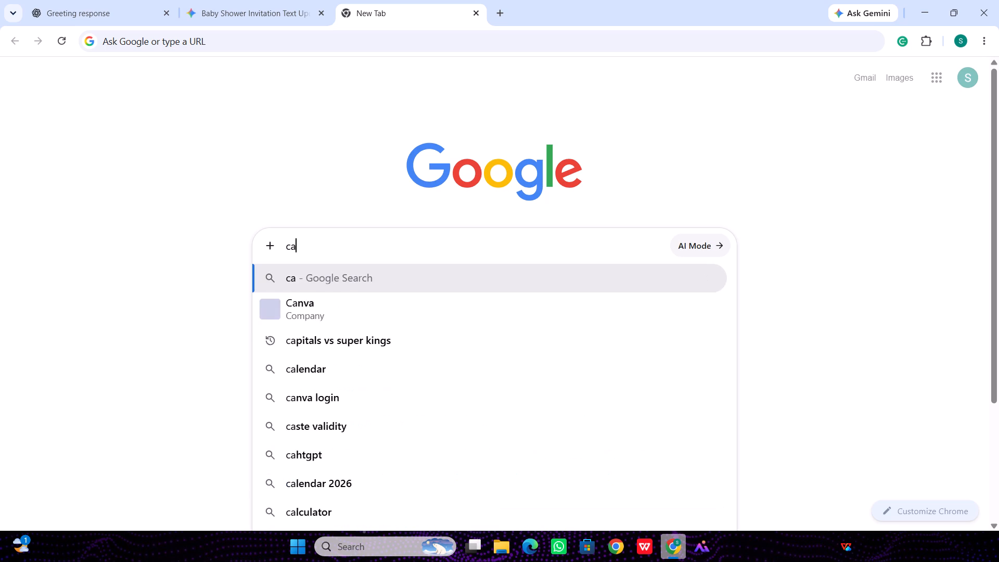
left_click(385, 312)
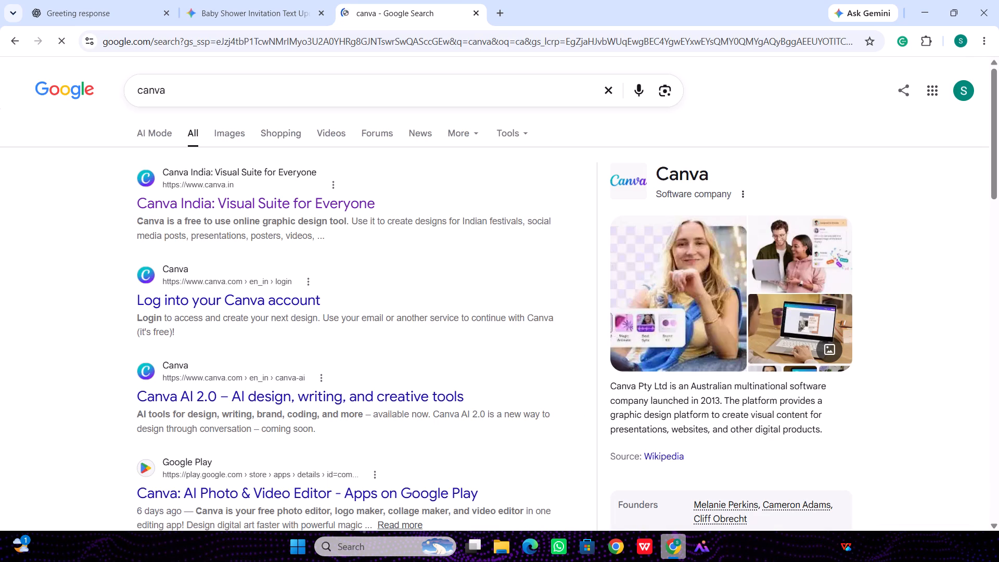
Open the Canva account login page from the Google search results.
left_click(232, 205)
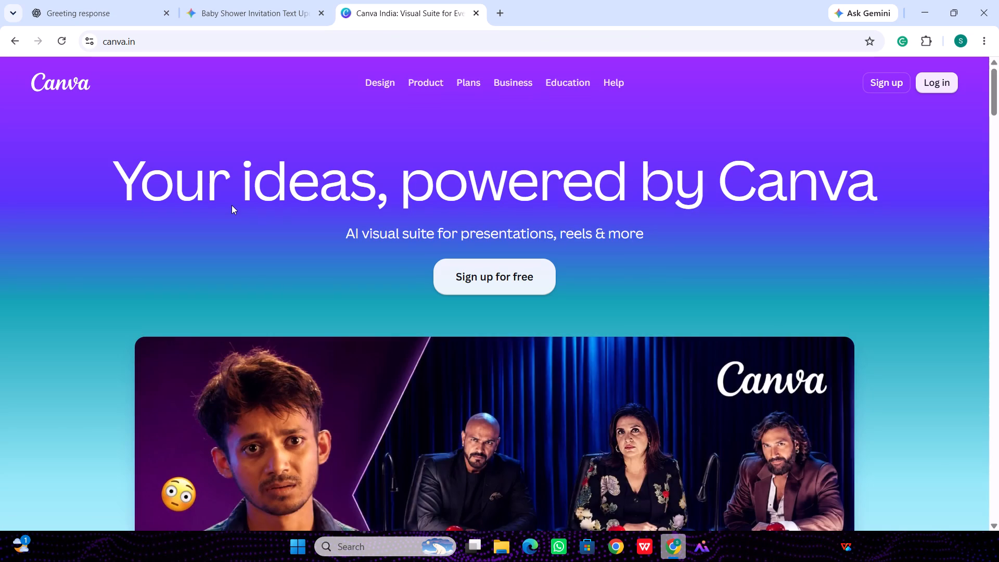
scroll(232, 205, "right", 9)
left_click(208, 295)
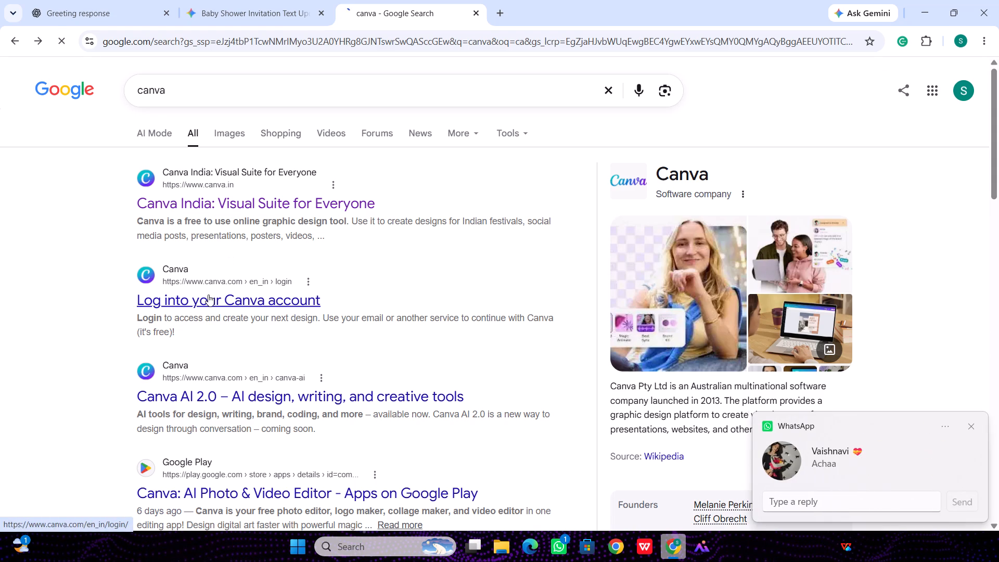
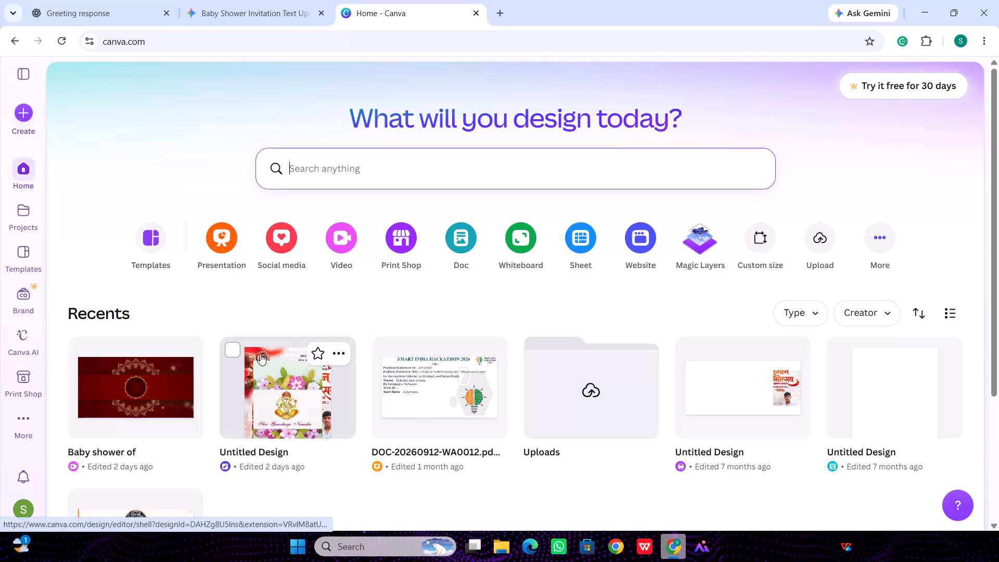
Open the recent "Baby shower of" video design from the home page.
left_click(33, 169)
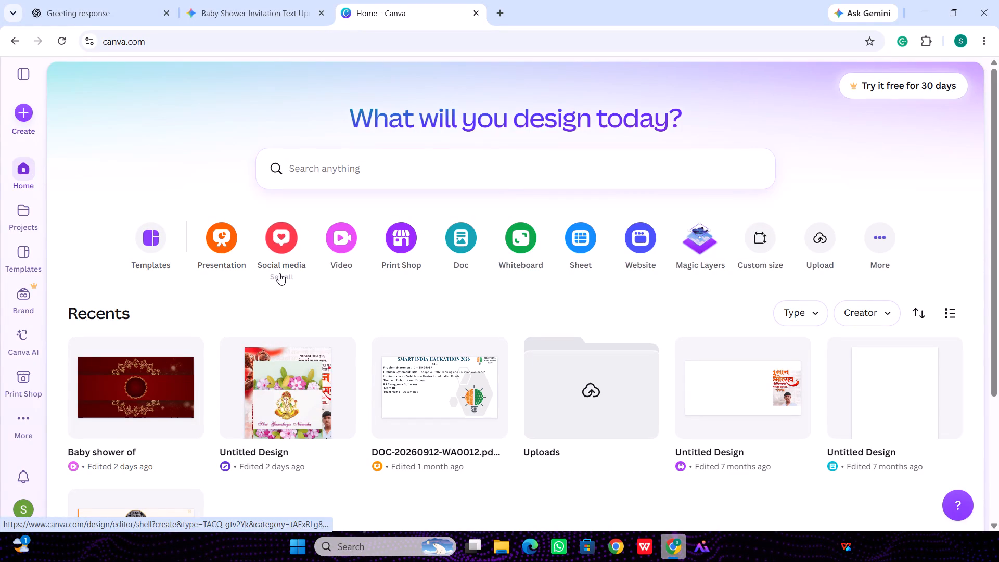
left_click(156, 397)
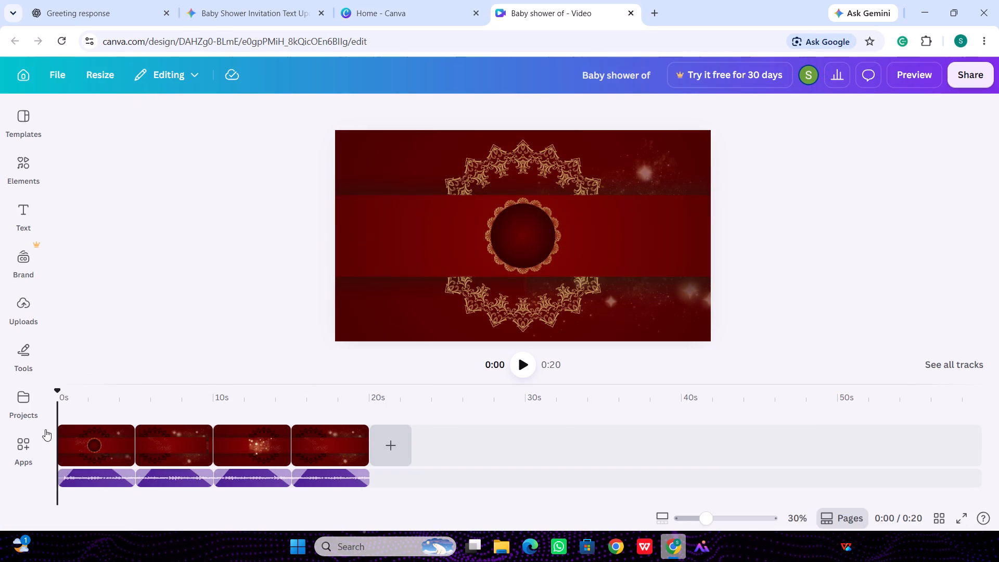
Play the invitation video from the start and pause it on the venue scene at about 0:17.
left_click(517, 357)
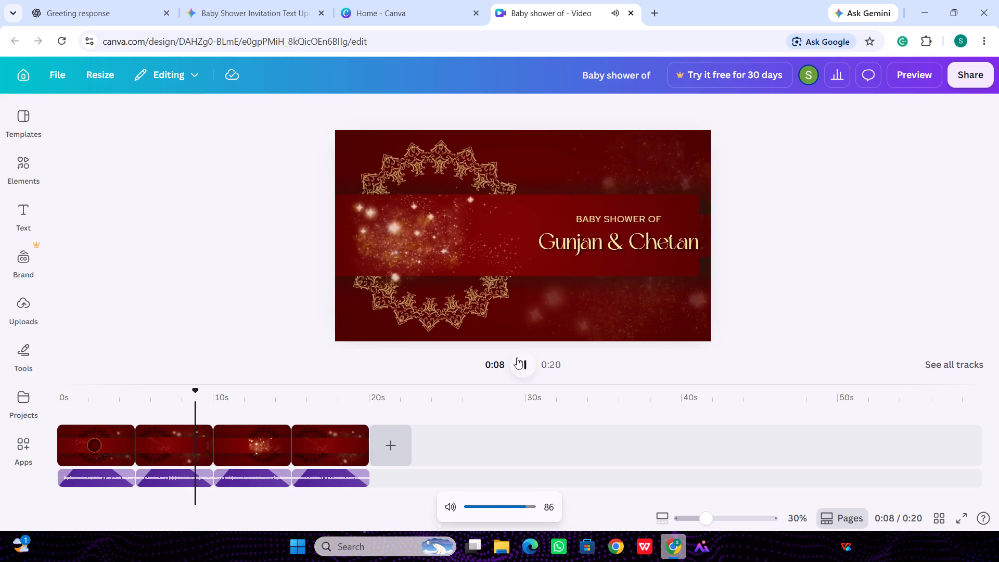
key("space")
key("space")
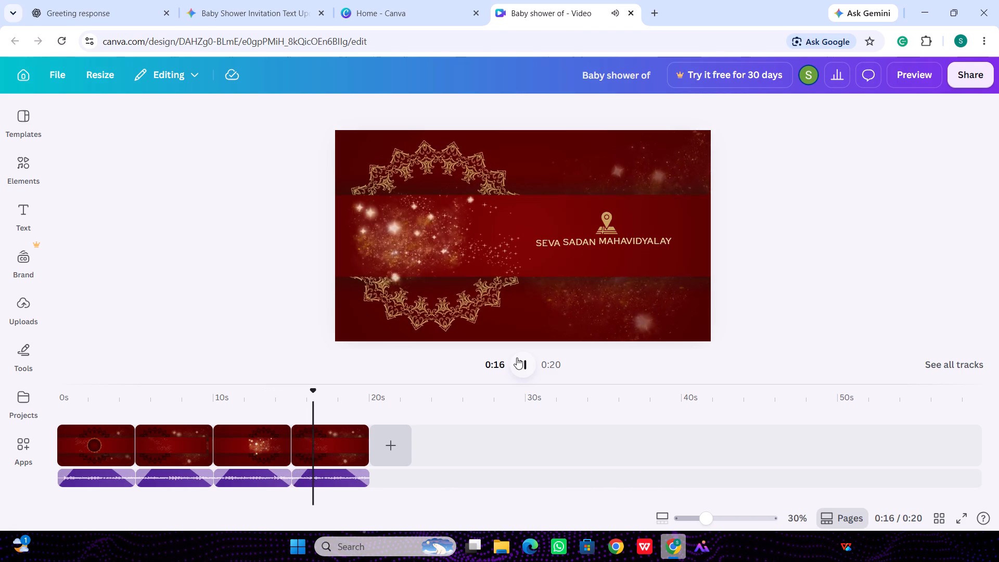
key("space")
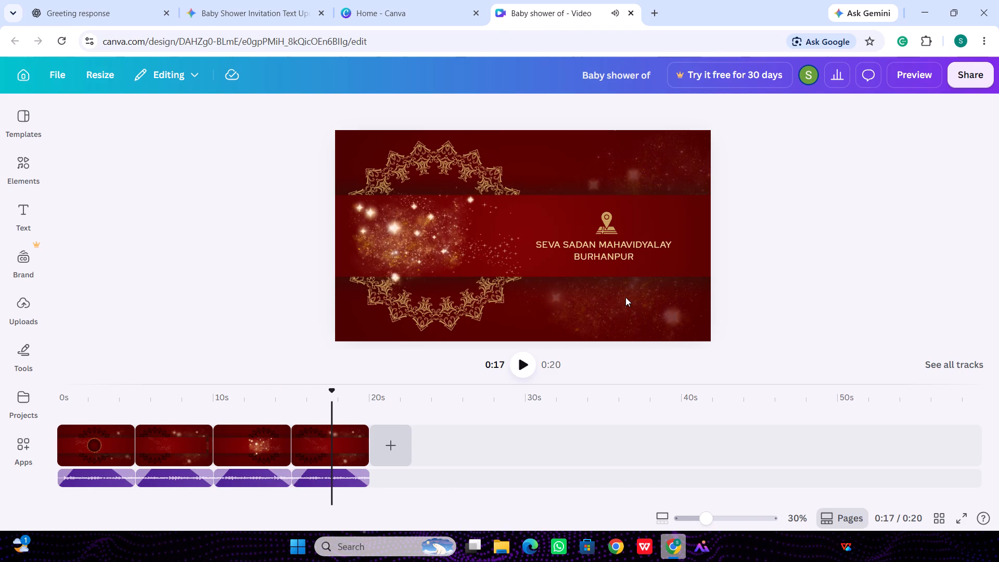
Insert the word "law" between "SEVA SADAN" and "MAHAVIDYALAY" in the venue text of the last scene.
left_click(604, 241)
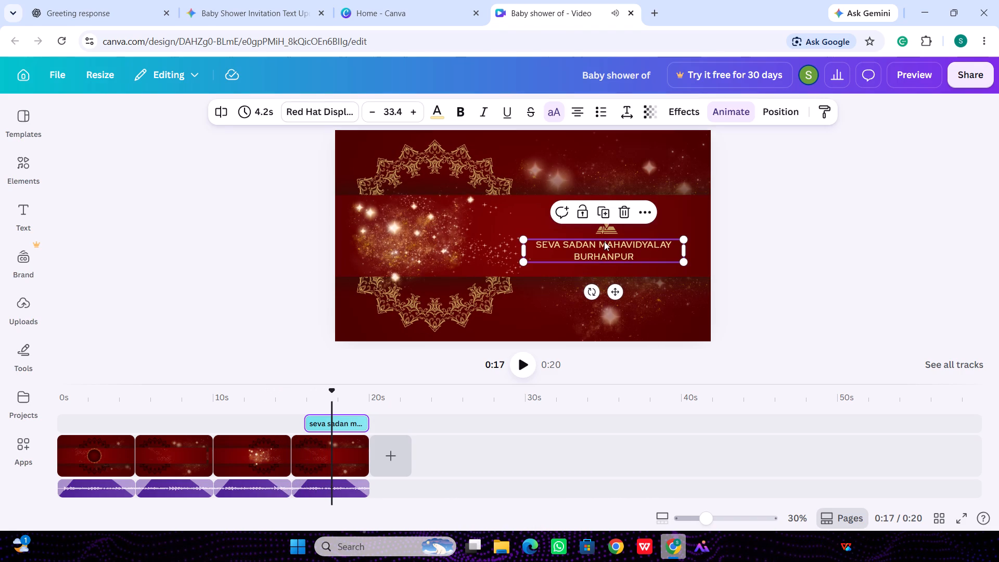
left_click(592, 240)
left_click(597, 240)
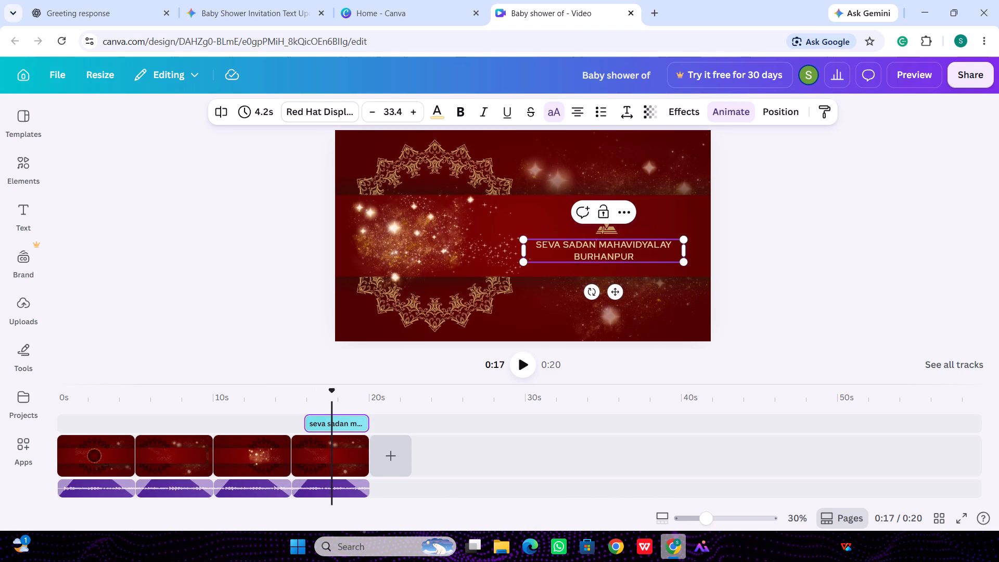
type("la")
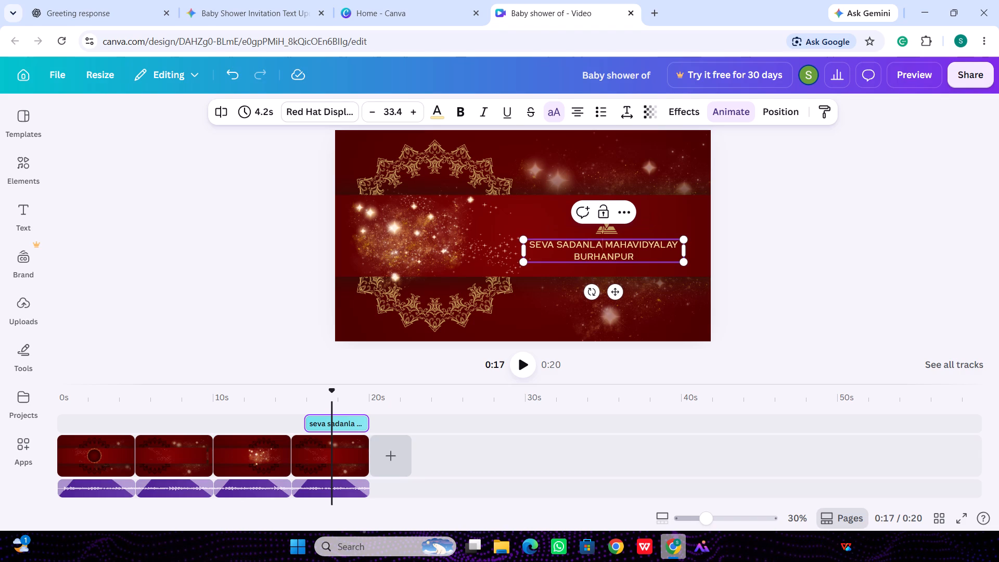
key("BackSpace")
key("BackSpace")
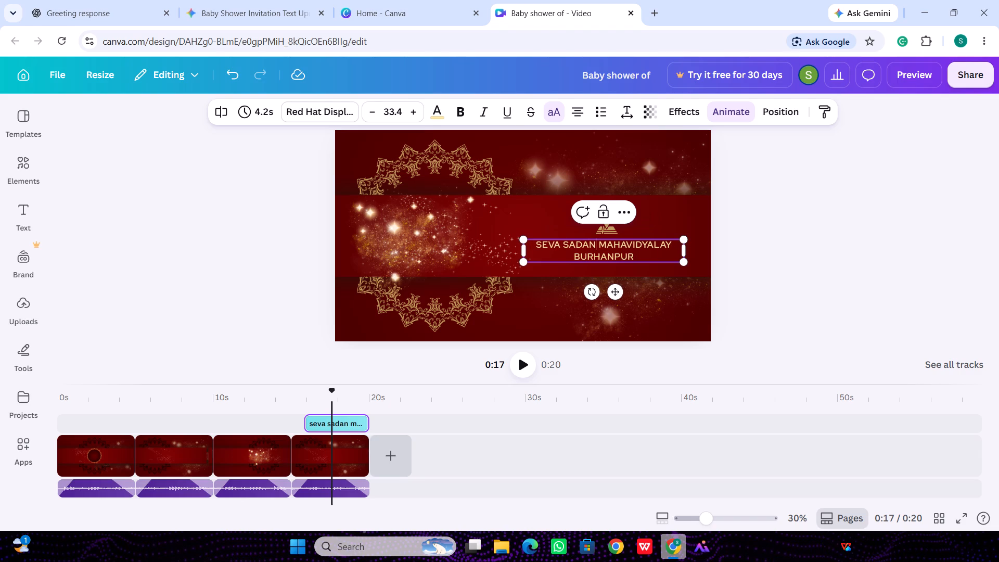
key("space")
type("law")
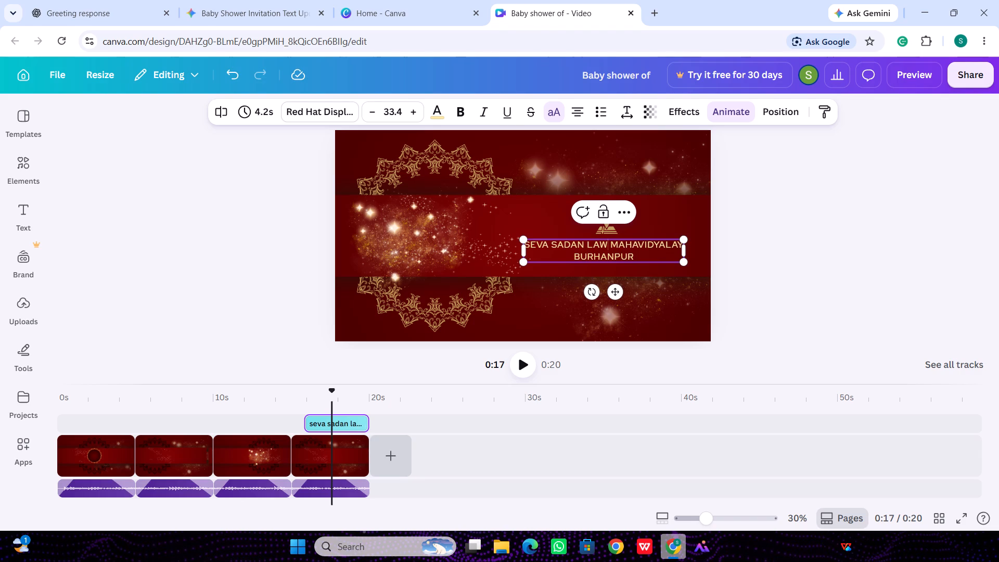
left_click(451, 446)
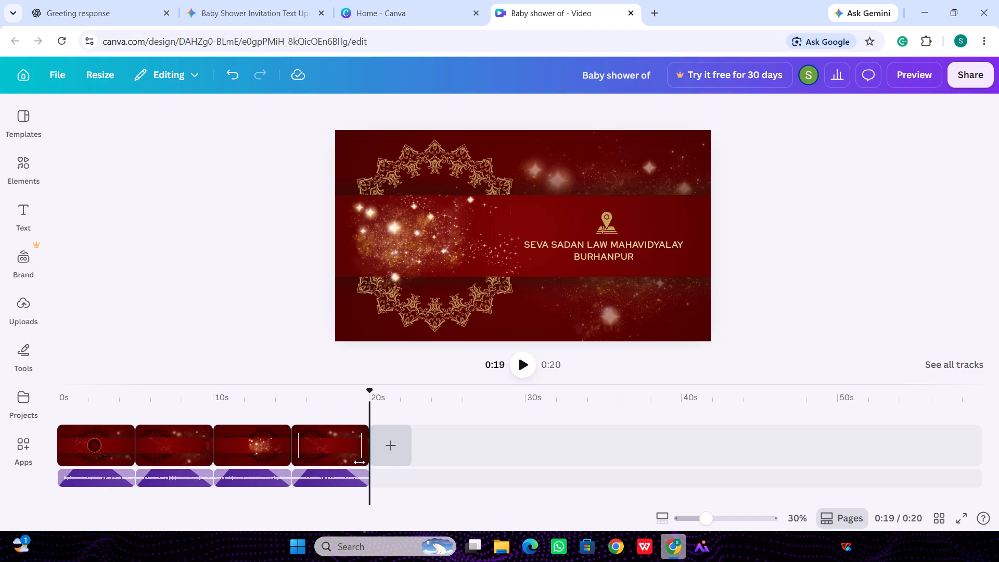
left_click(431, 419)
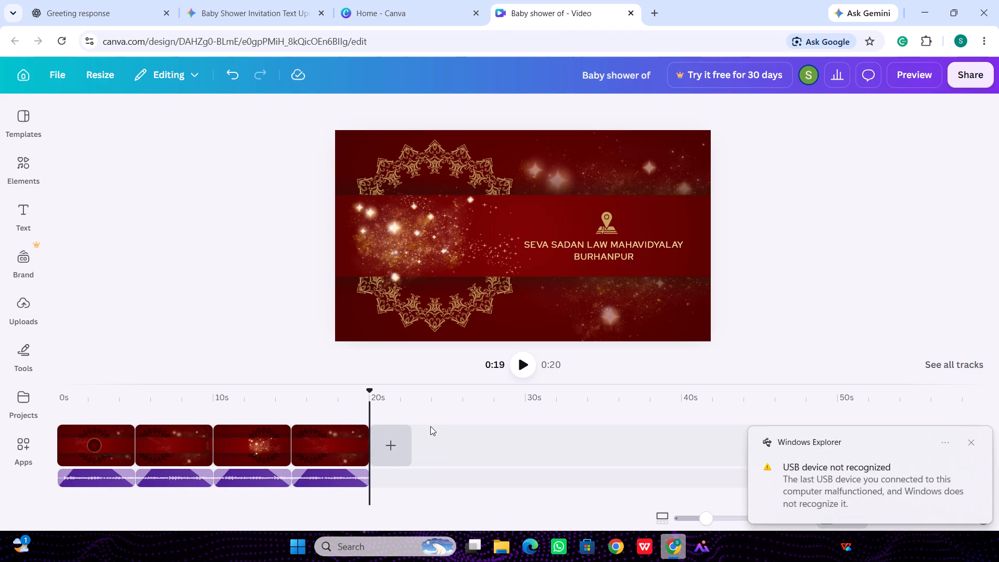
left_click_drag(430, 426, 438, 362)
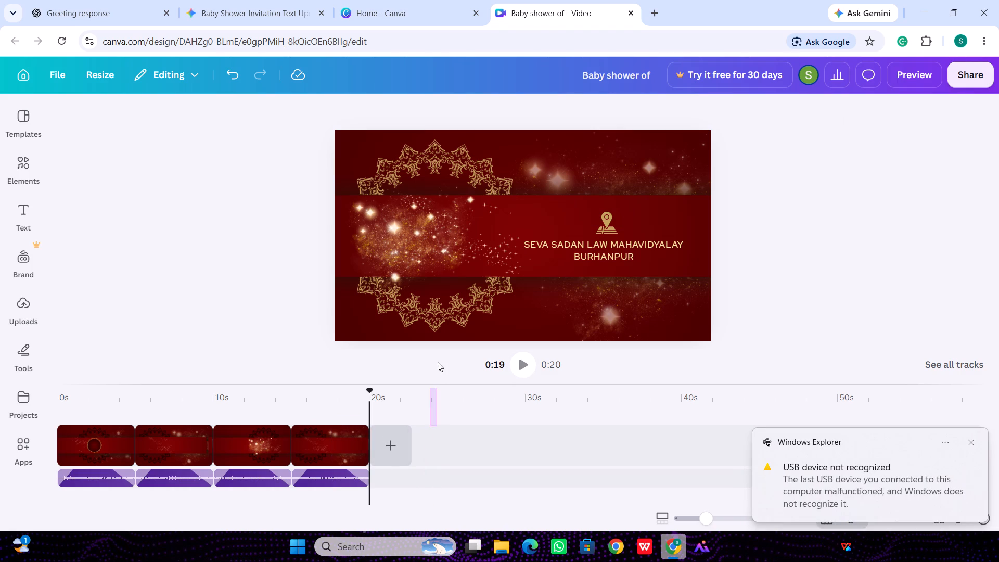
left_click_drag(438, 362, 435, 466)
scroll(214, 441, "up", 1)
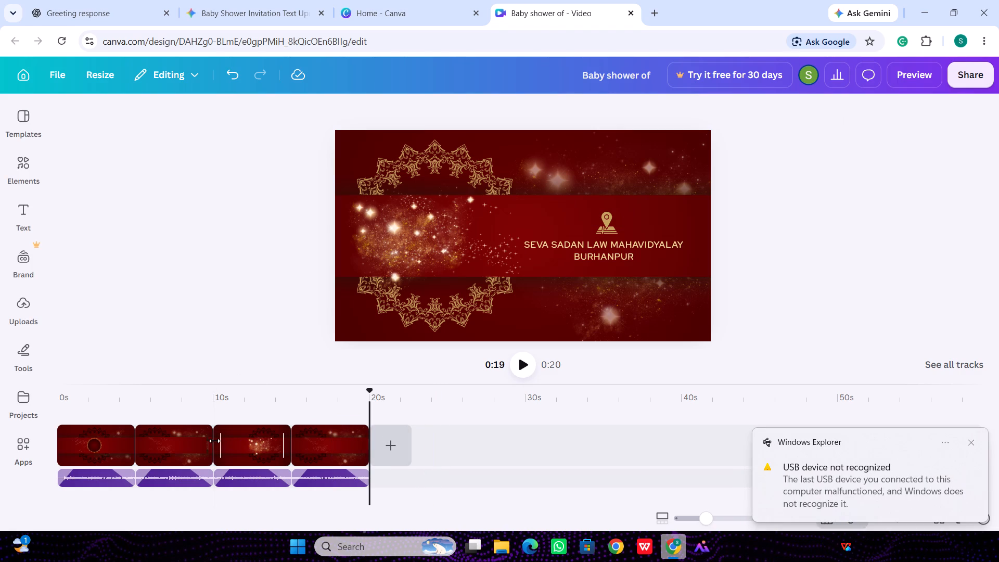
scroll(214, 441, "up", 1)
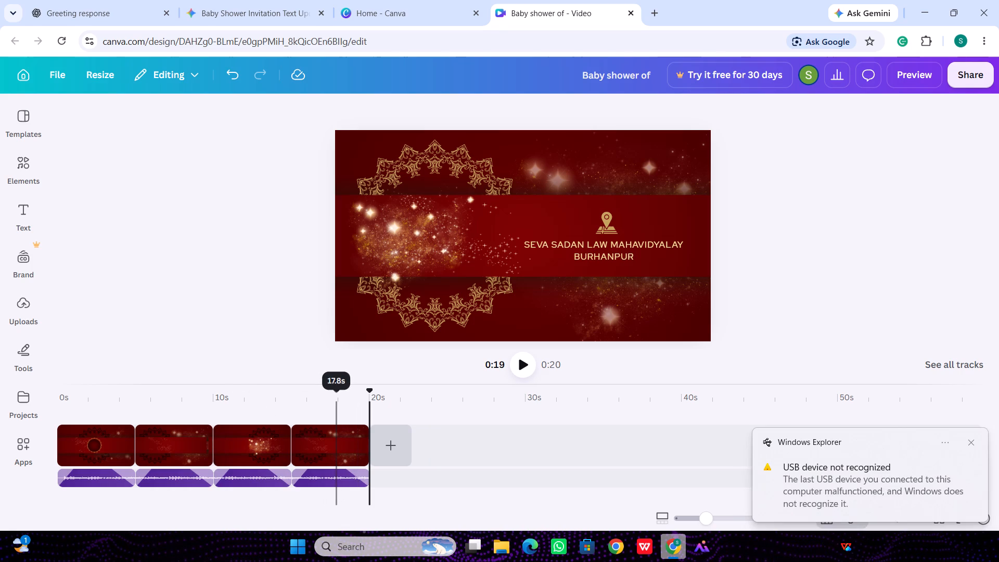
Preview the couple's names scene and the save-the-date scene, and return to the start of the video.
left_click_drag(117, 417, 142, 408)
double_click(142, 408)
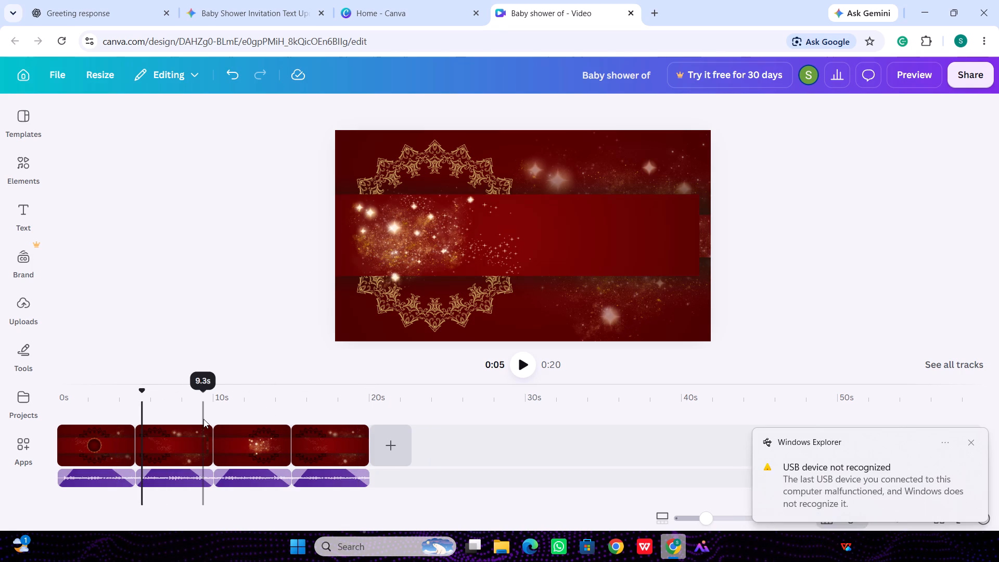
left_click(203, 419)
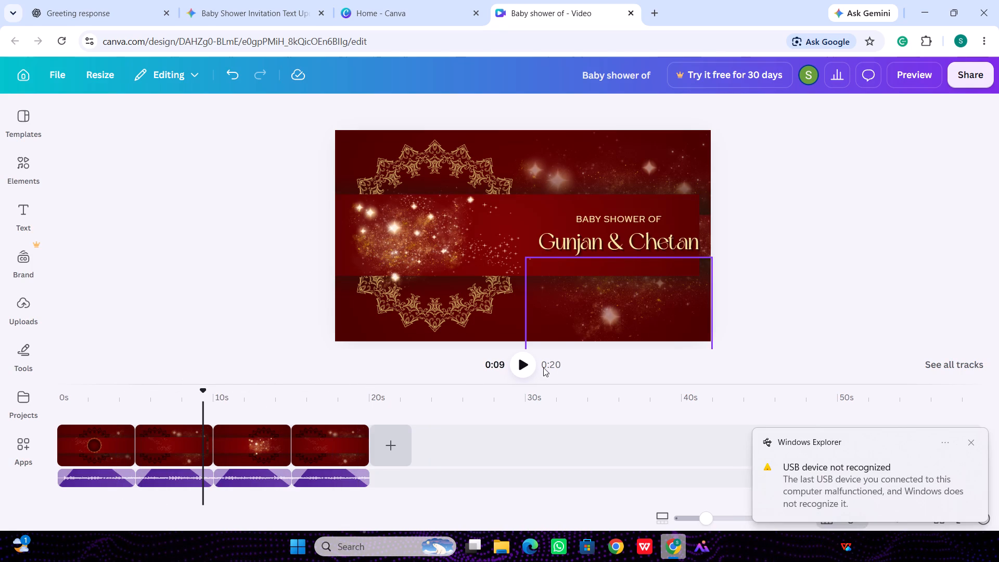
left_click(533, 367)
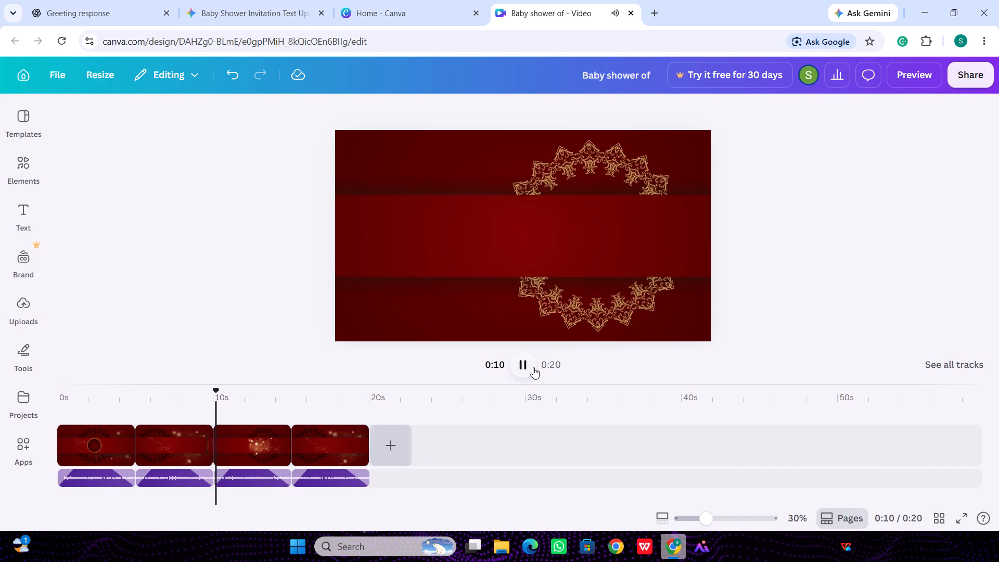
scroll(191, 493, "right", 3)
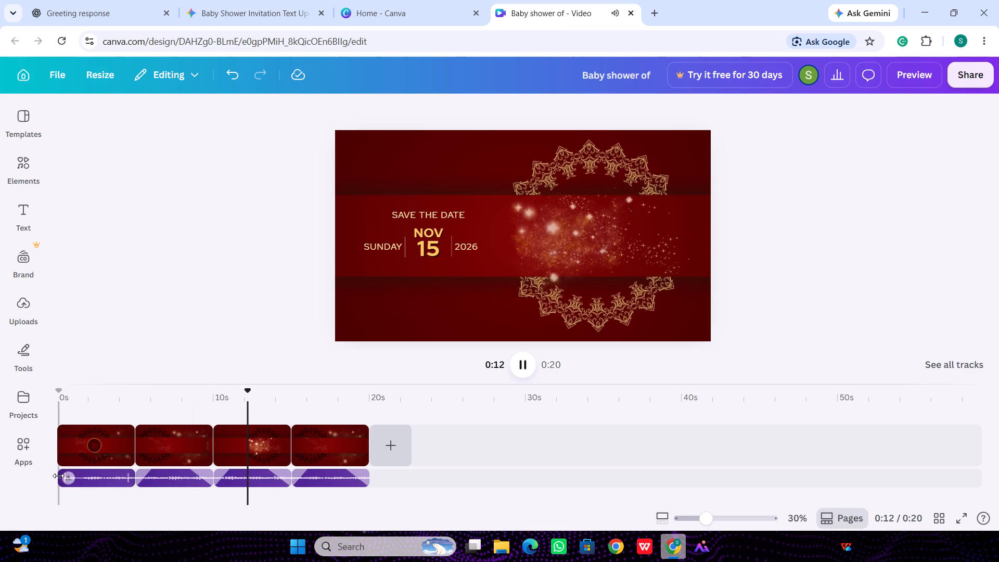
left_click(58, 476)
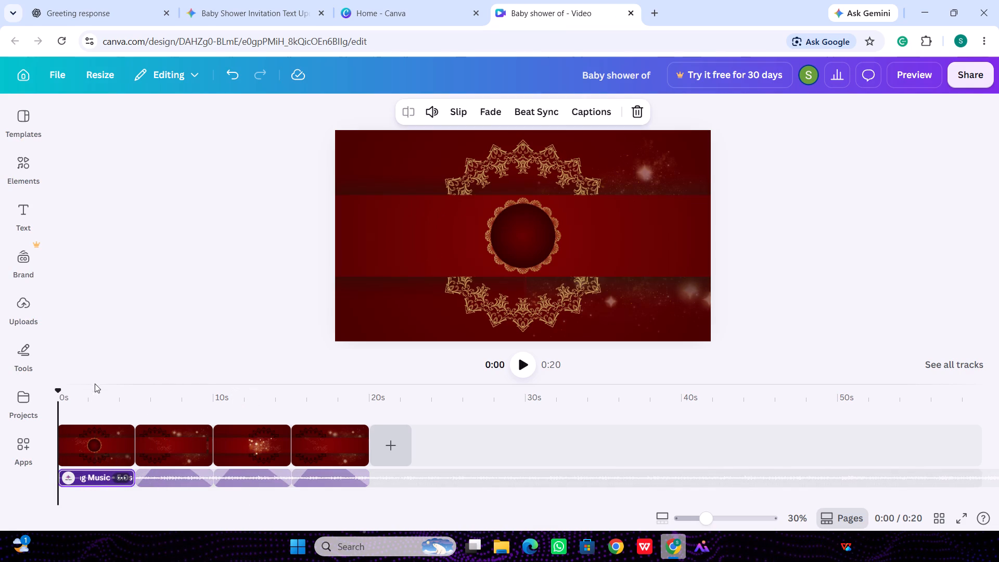
Scrub through the invitation video from the start to the end of the venue scene at about 0:19.
left_click_drag(96, 390, 252, 376)
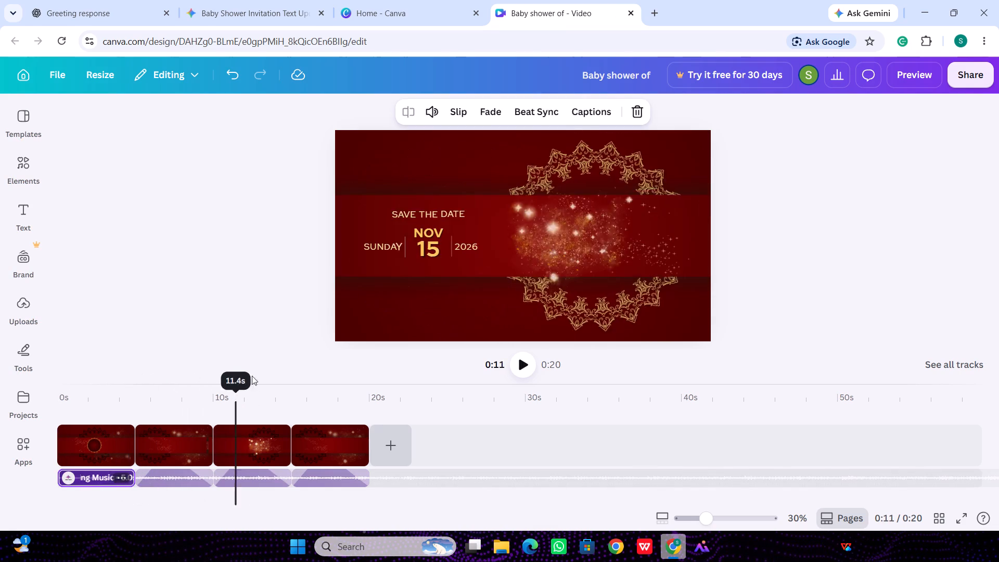
left_click_drag(252, 376, 425, 377)
left_click(483, 406)
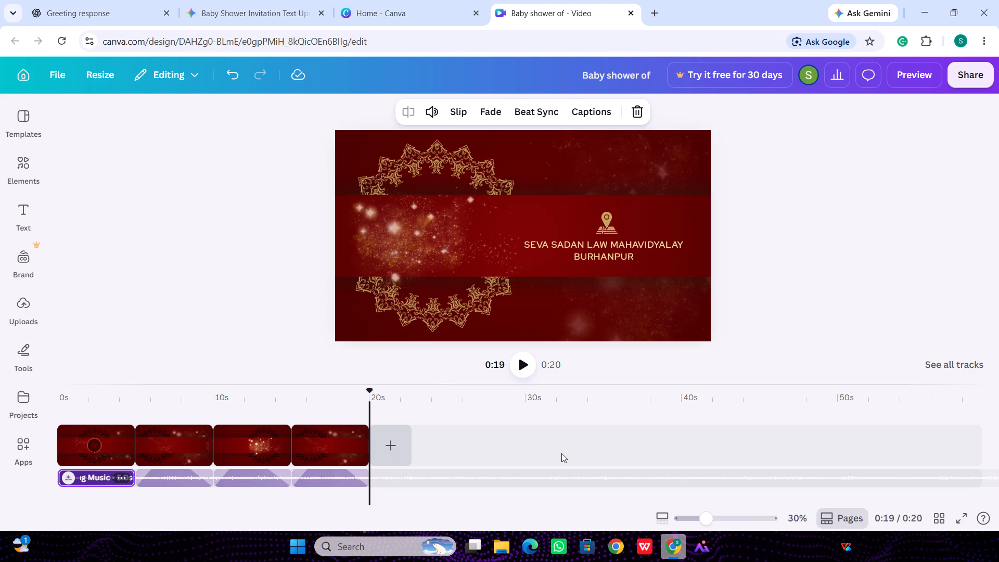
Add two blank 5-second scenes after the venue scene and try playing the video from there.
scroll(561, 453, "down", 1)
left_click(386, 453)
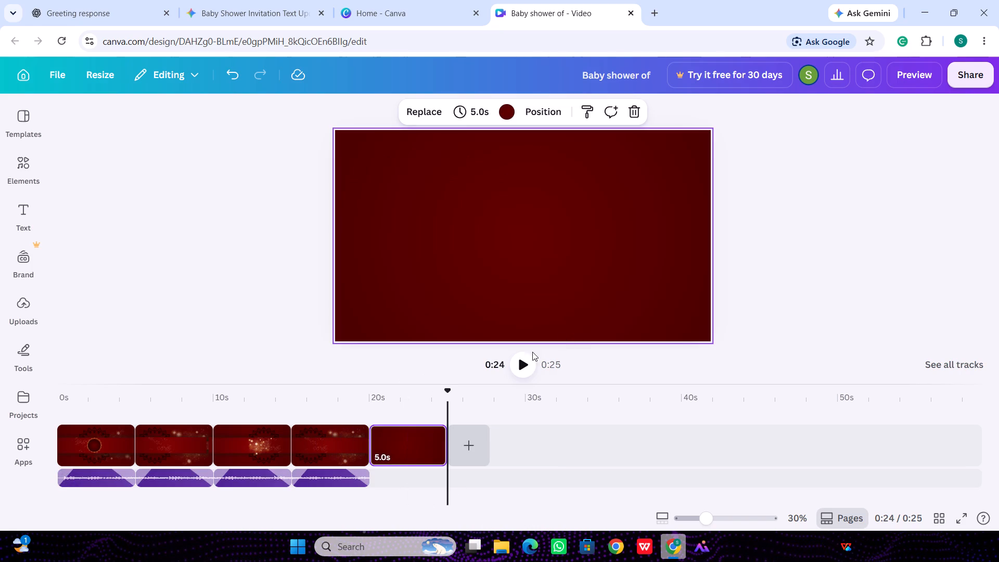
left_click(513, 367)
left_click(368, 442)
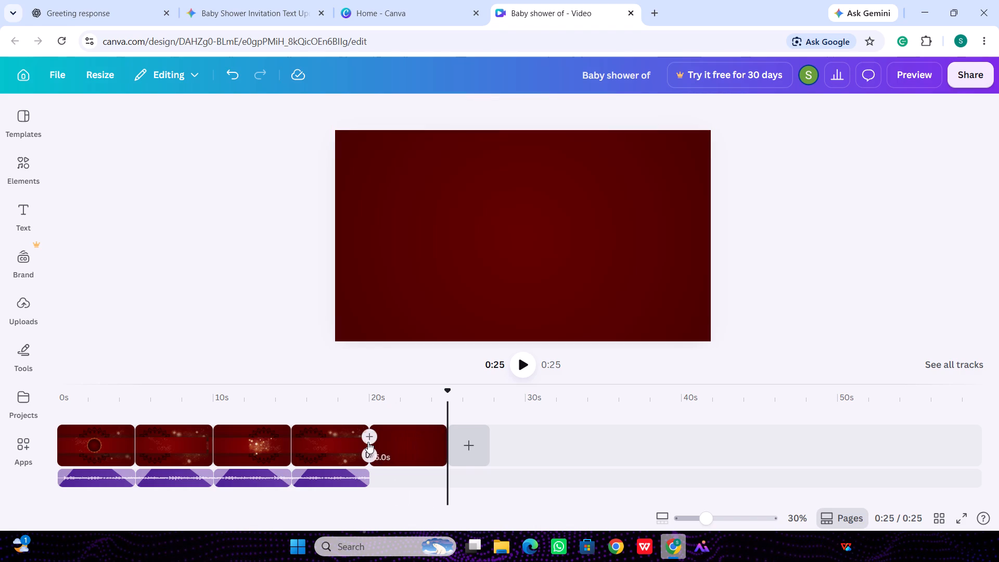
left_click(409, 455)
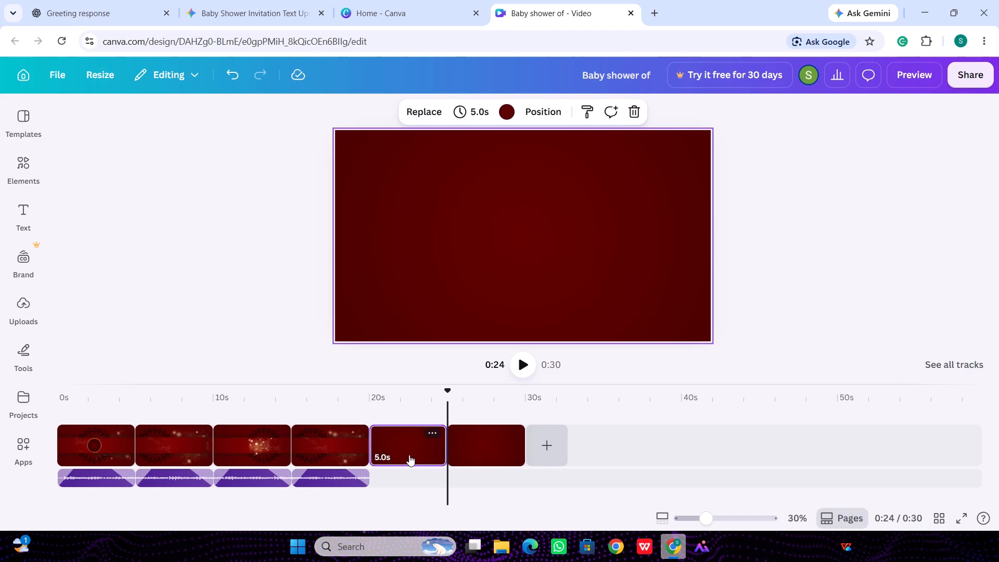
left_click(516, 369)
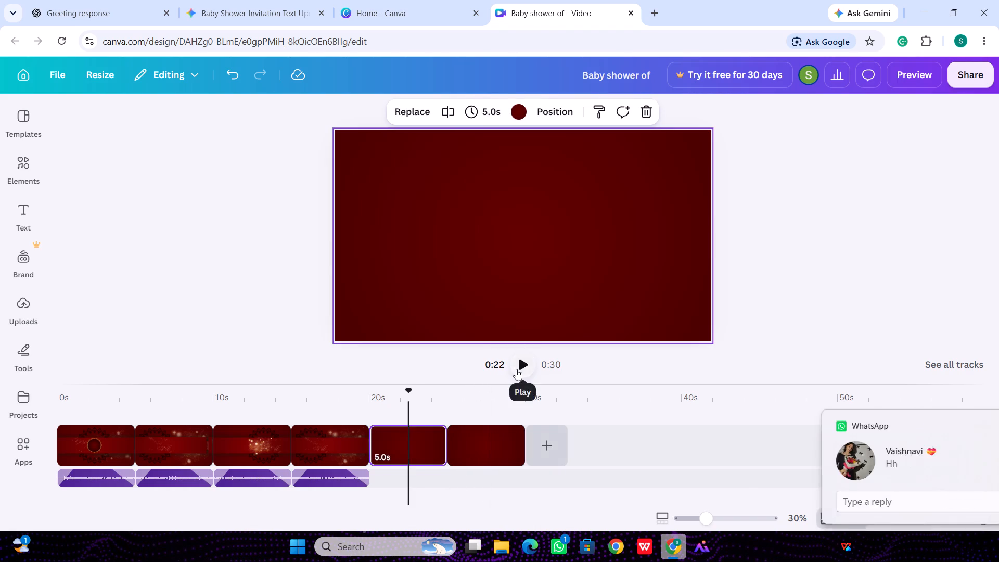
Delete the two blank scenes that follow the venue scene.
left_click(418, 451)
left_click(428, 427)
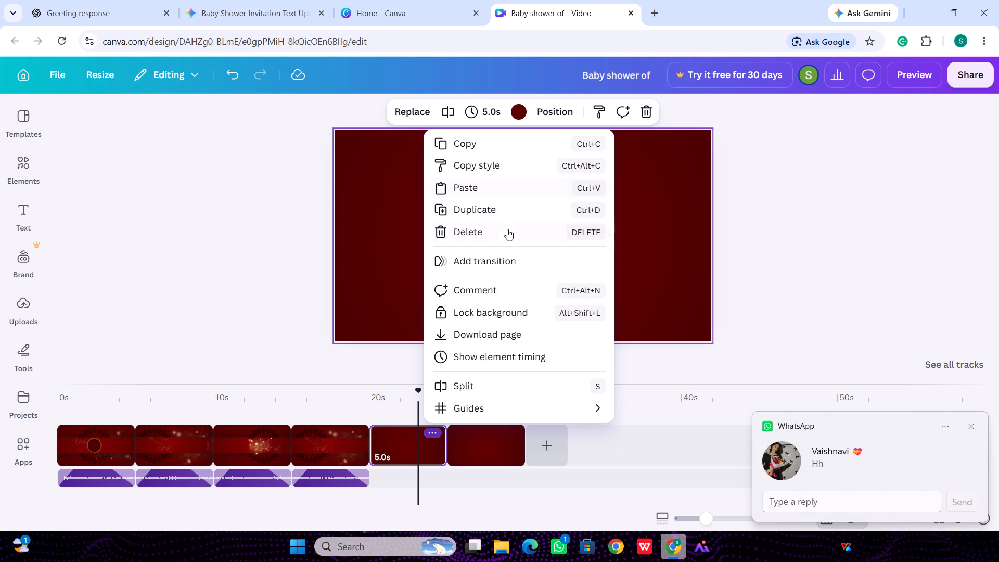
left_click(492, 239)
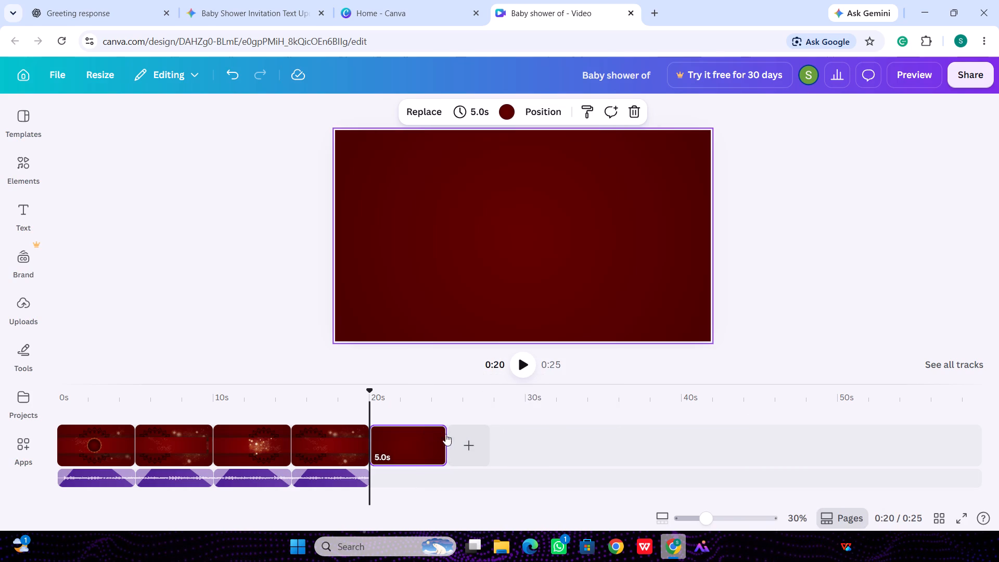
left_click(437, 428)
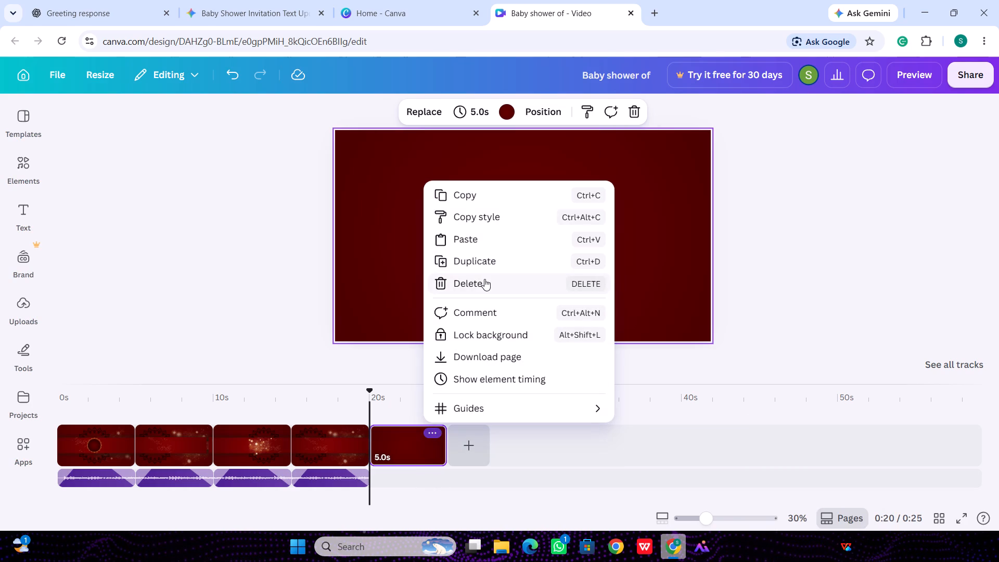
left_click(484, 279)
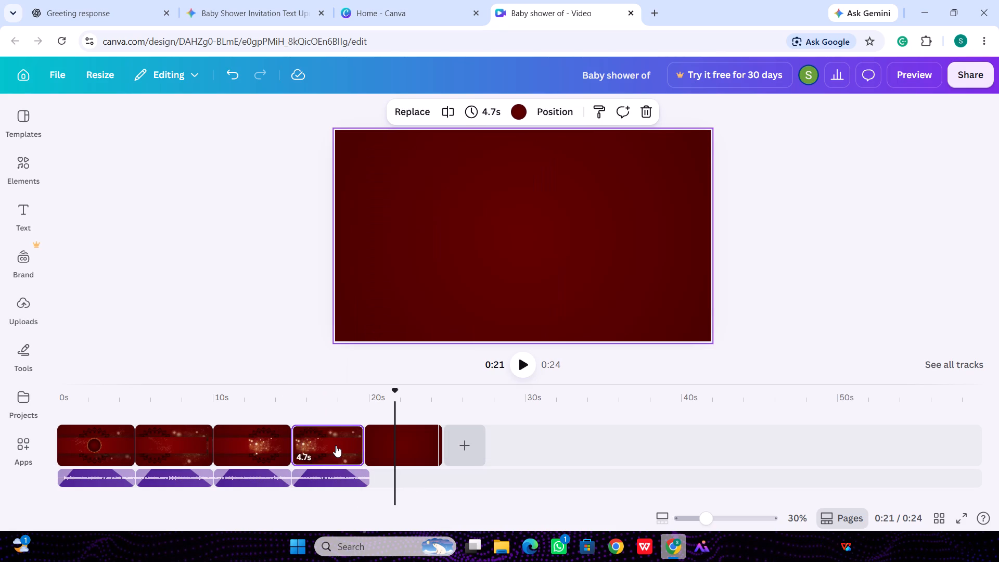
Return to the venue scene at about 0:17 on the timeline to check its corrected text.
left_click(336, 445)
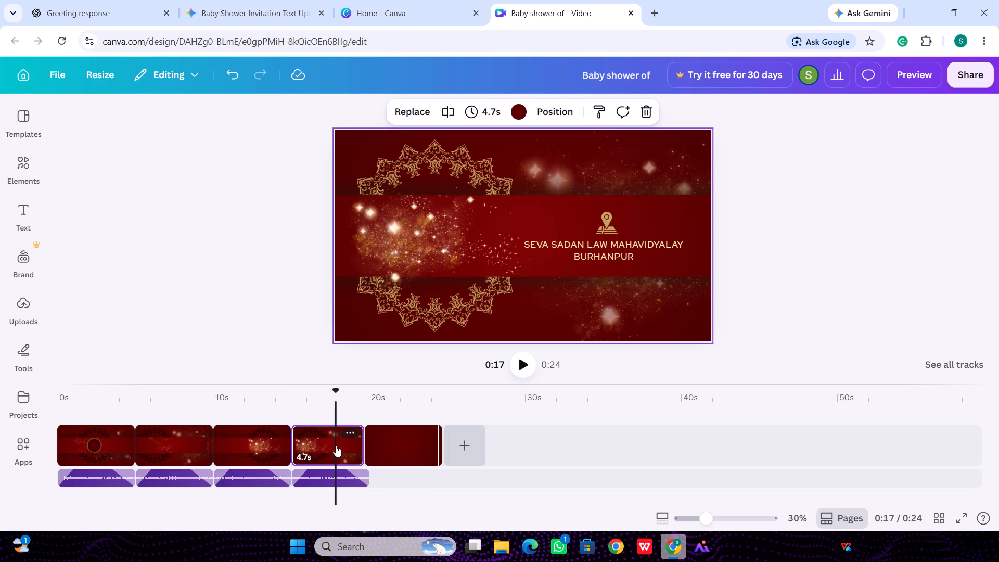
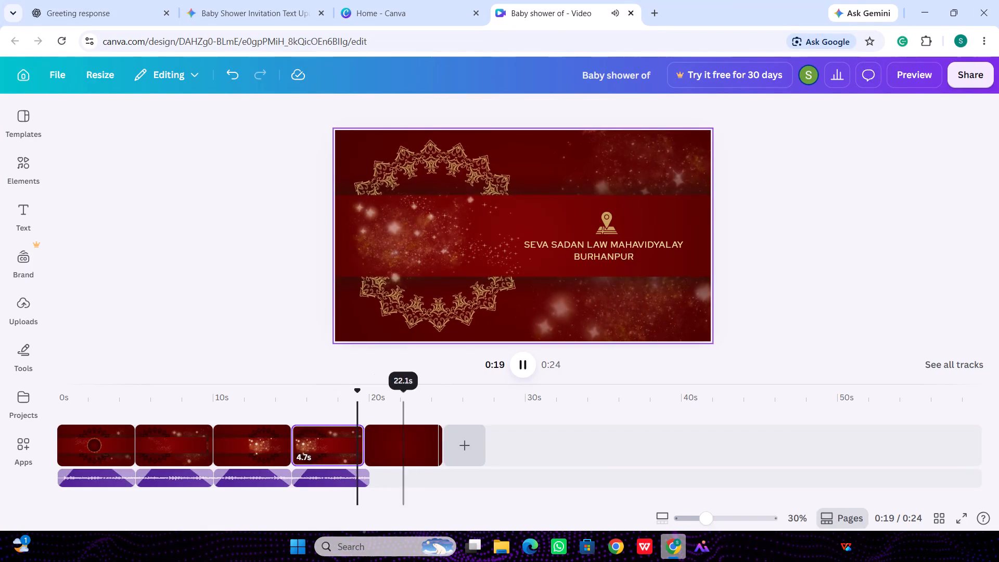
Pause the video at about 0:21 and check the plain dark-red final scene for any selectable content.
left_click(519, 362)
double_click(459, 240)
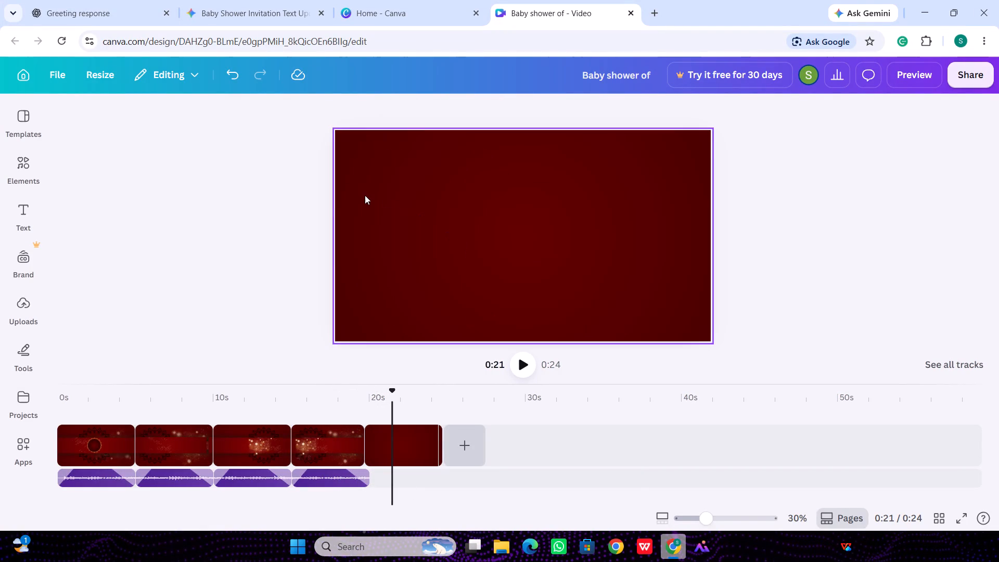
left_click_drag(364, 195, 721, 253)
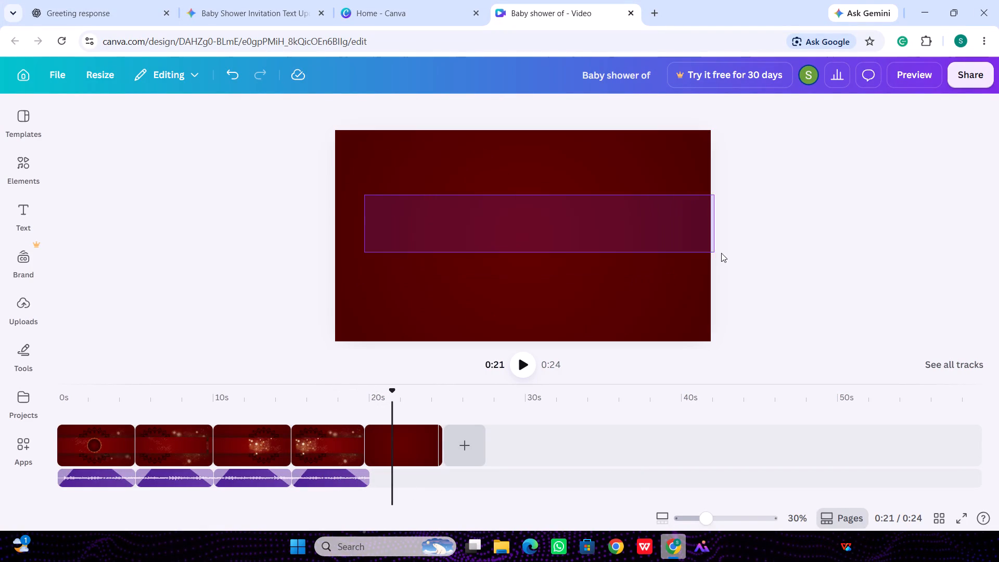
left_click_drag(721, 253, 500, 264)
left_click(376, 164)
double_click(380, 198)
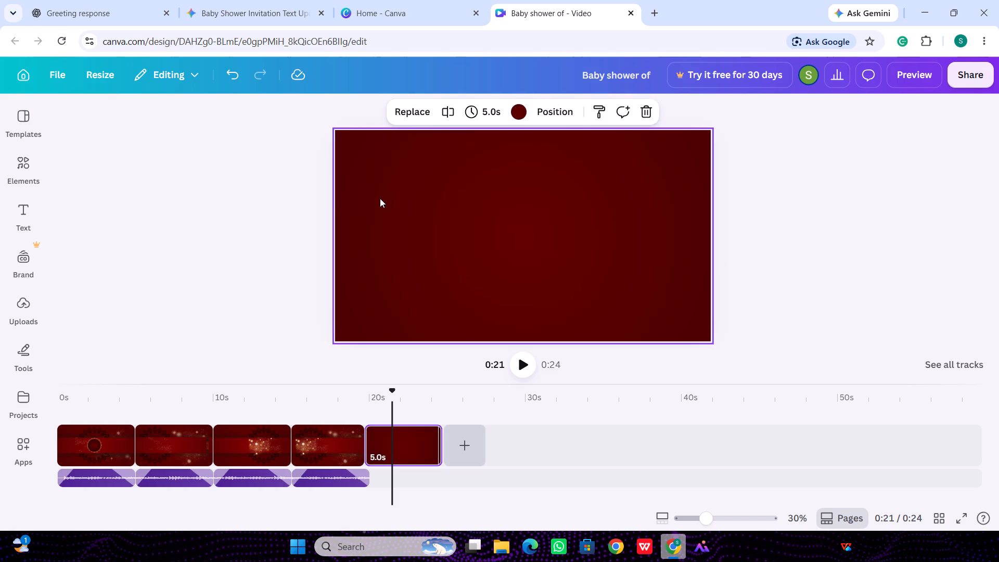
double_click(391, 206)
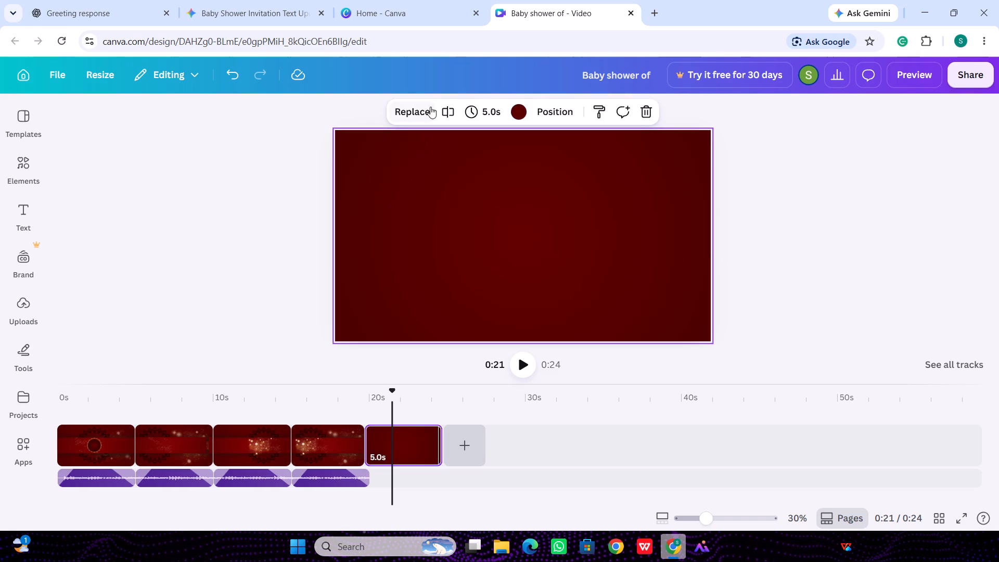
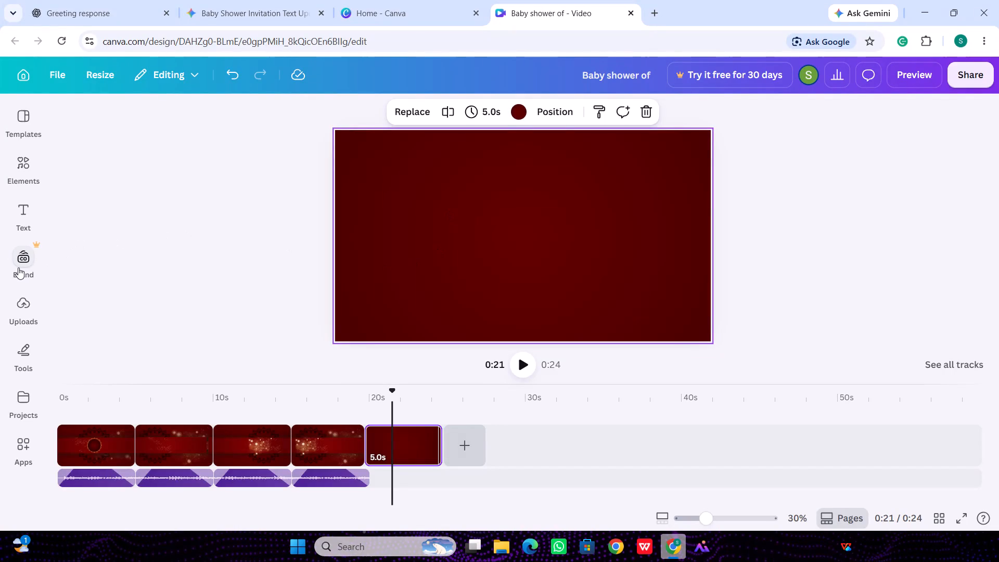
Copy the gold mandala ring from the second scene into the plain dark-red final scene.
left_click(153, 447)
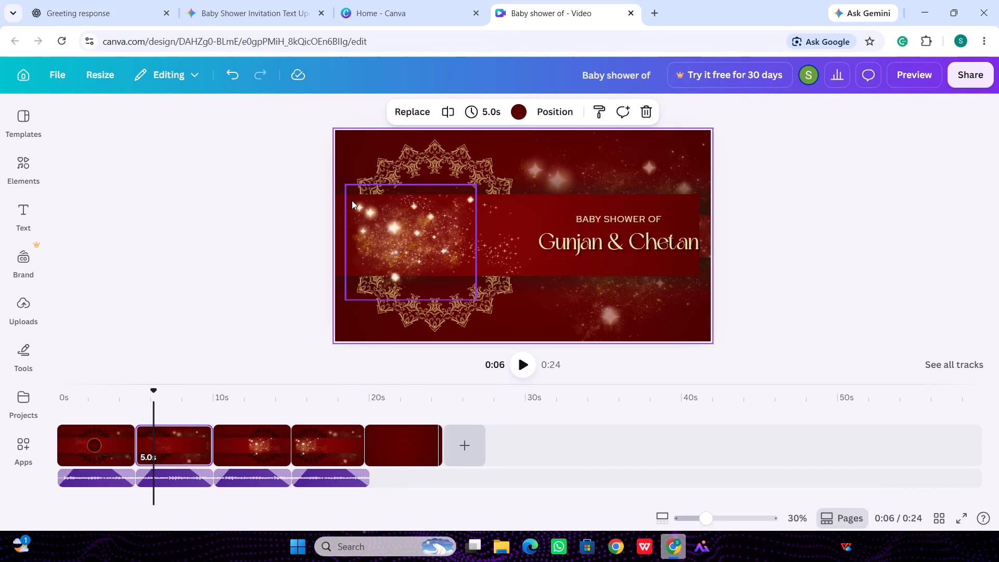
right_click(368, 155)
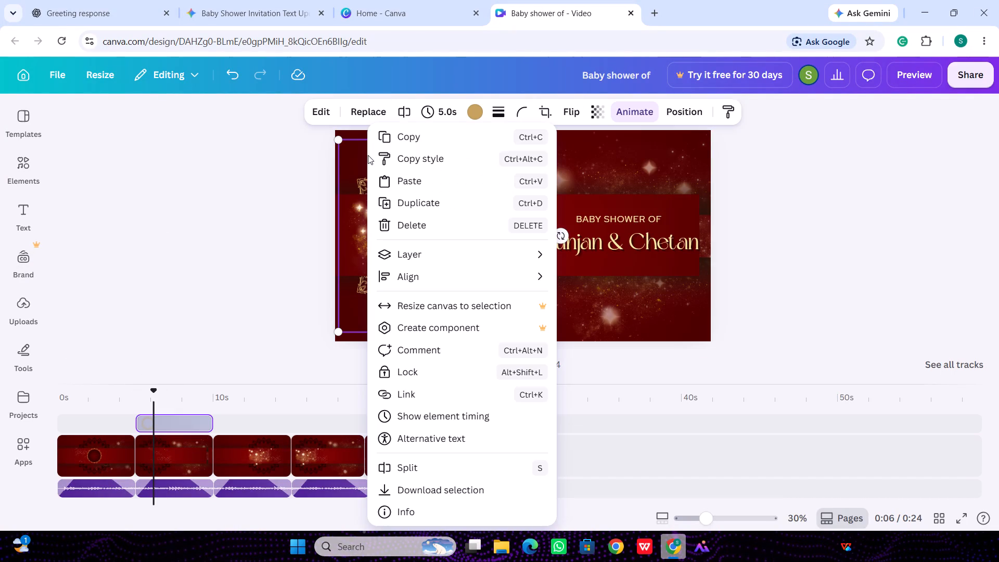
left_click(416, 138)
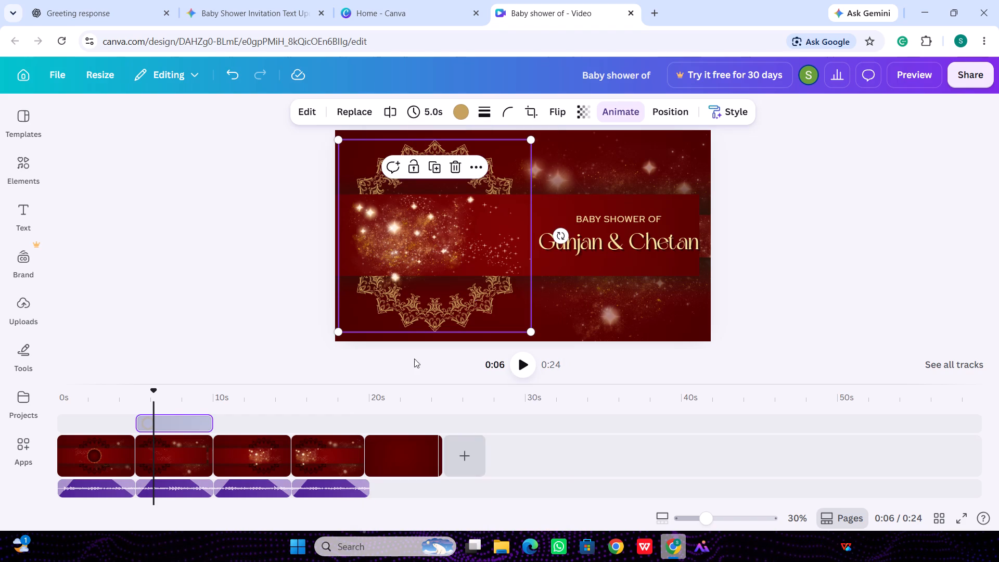
left_click(389, 448)
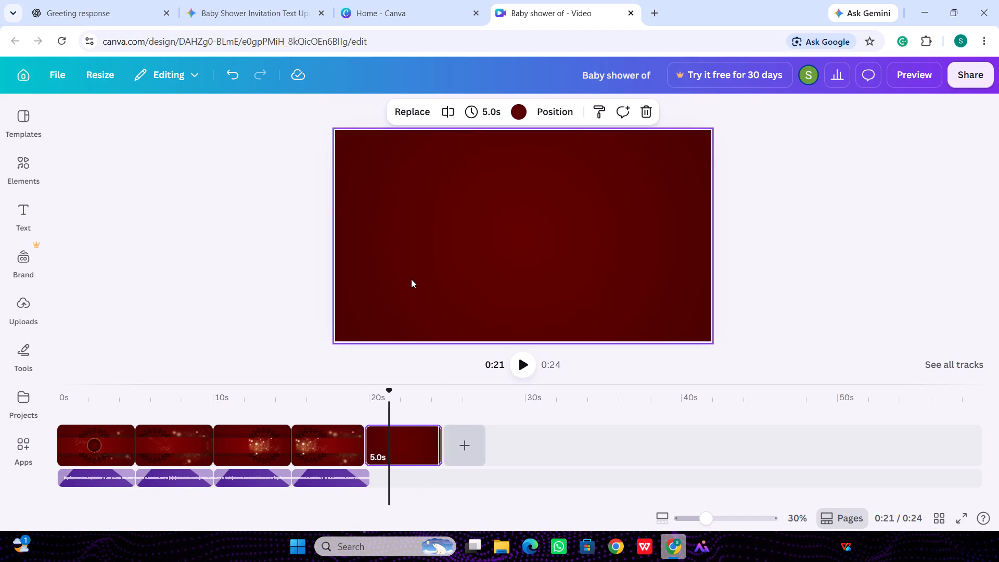
key("ctrl+v")
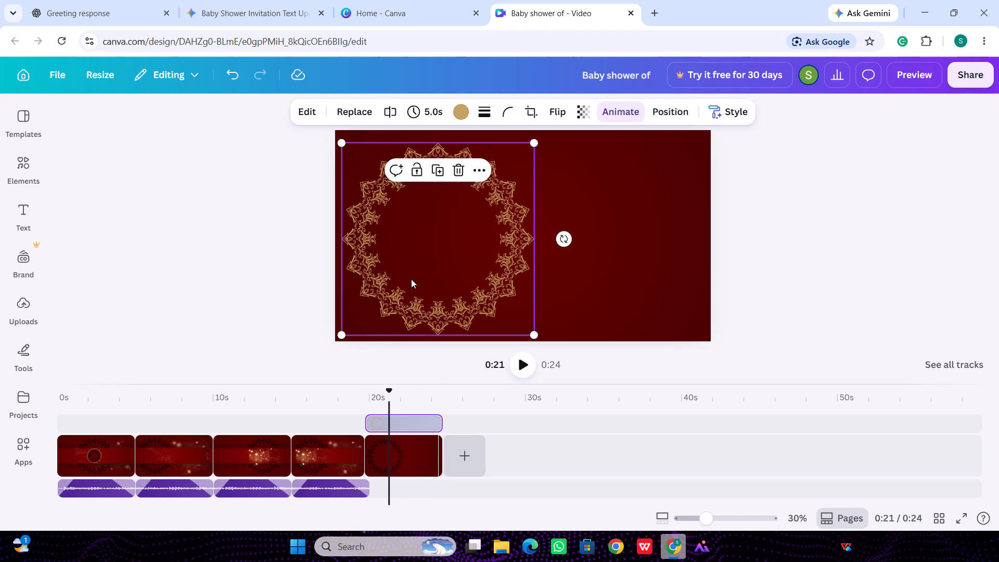
Copy the wide red horizontal band from the fourth scene into the final scene, over the mandala.
left_click(356, 462)
right_click(462, 235)
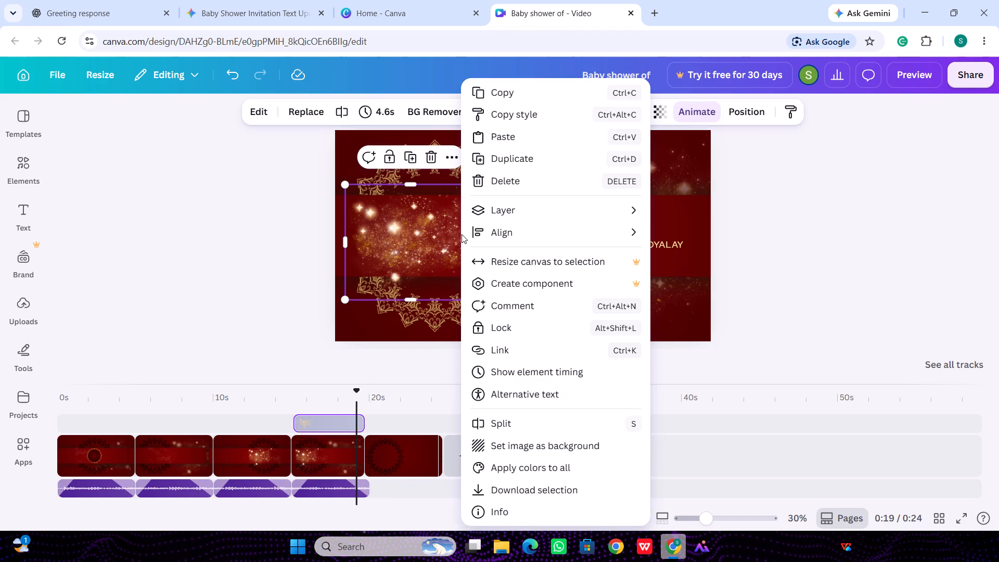
left_click(559, 95)
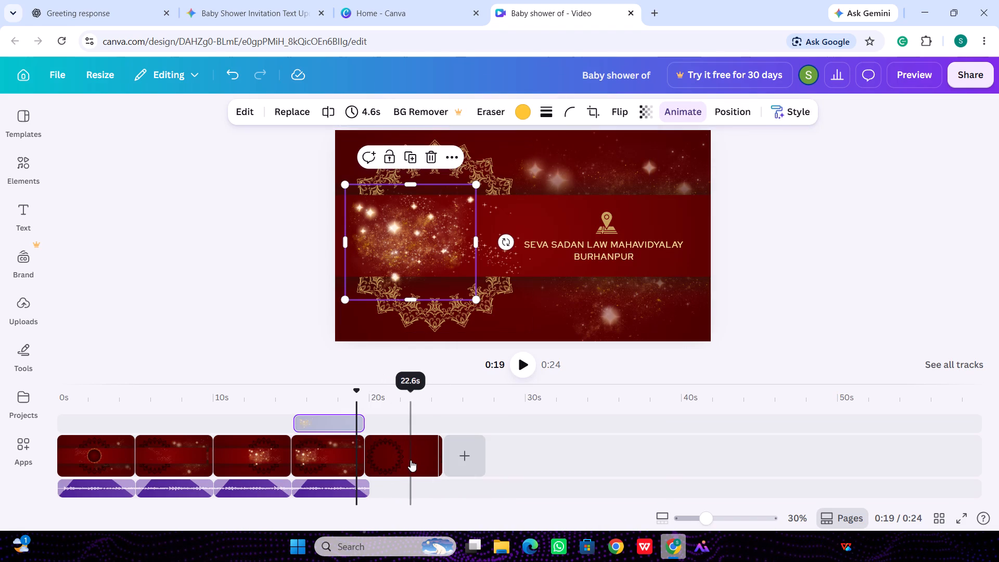
right_click(550, 209)
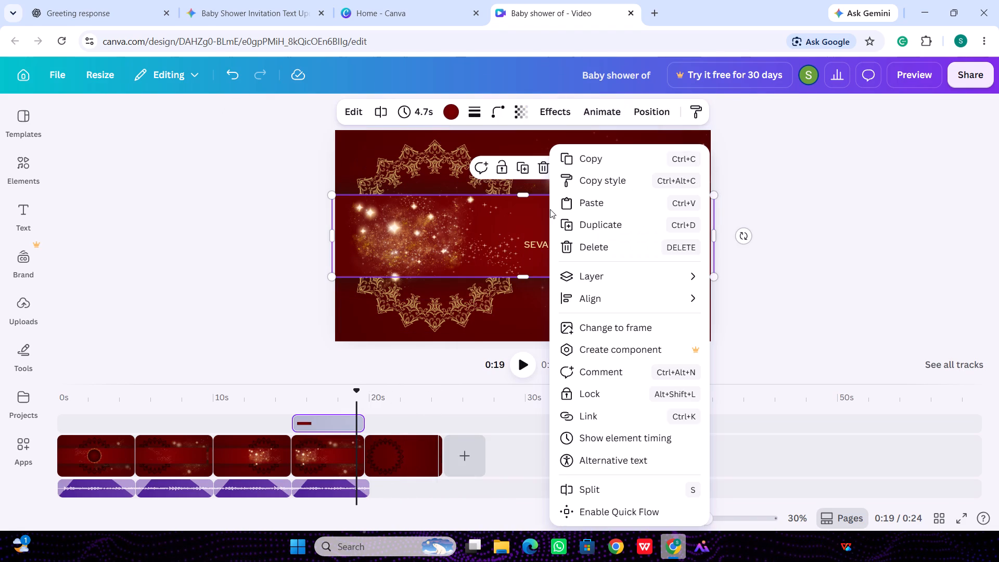
left_click(587, 149)
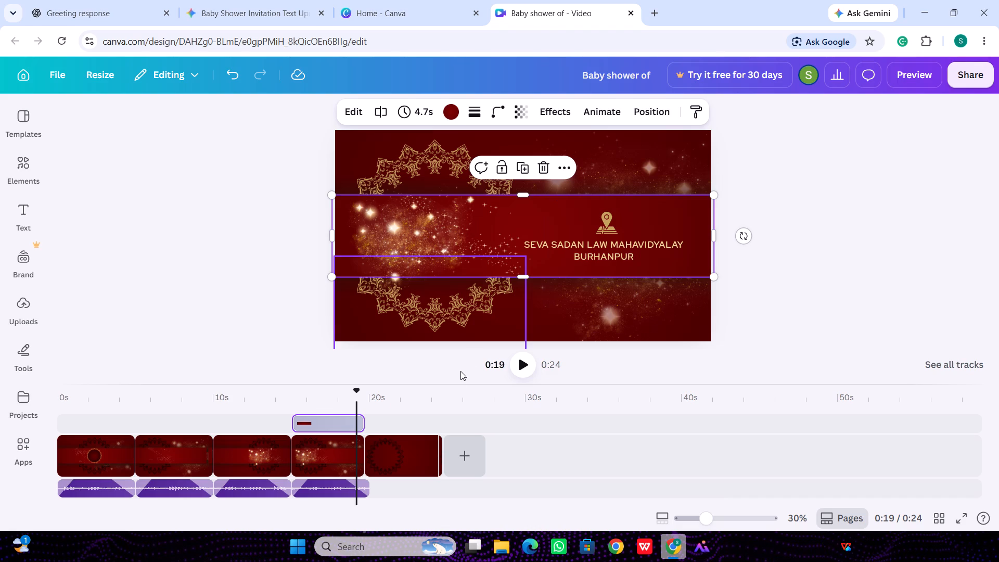
left_click(423, 442)
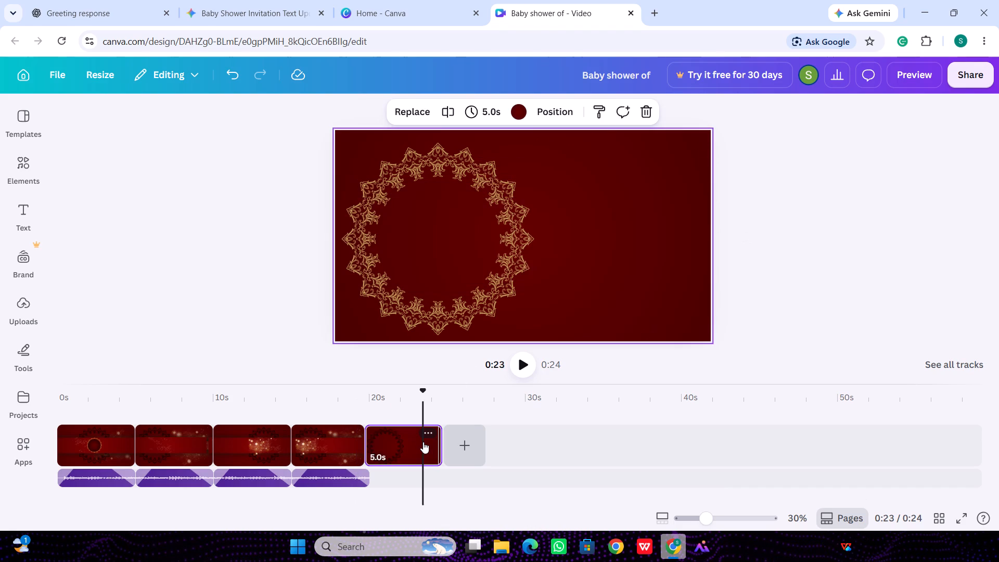
key("ctrl+v")
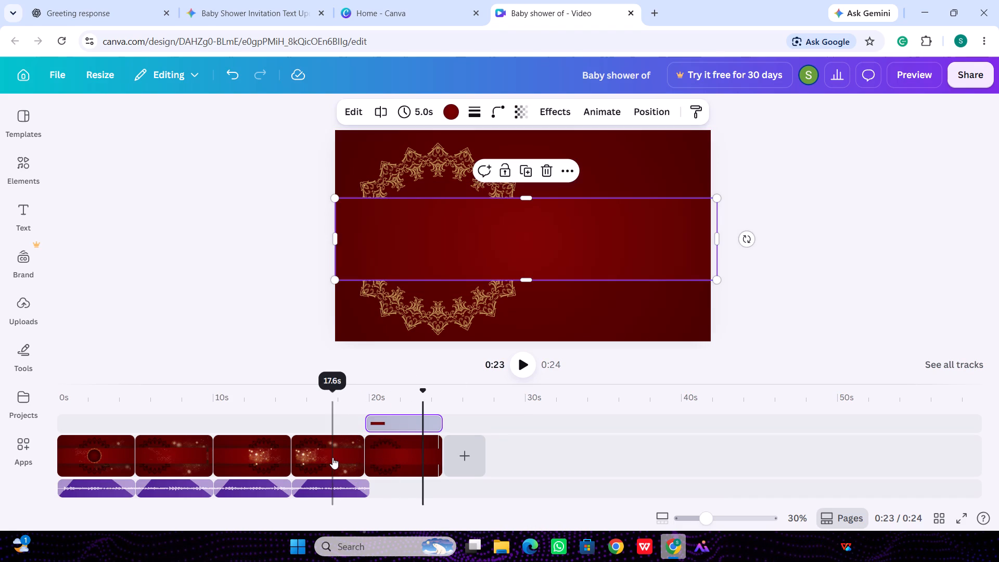
Copy the gold sparkle image inside the mandala in the fourth scene into the final scene.
left_click(332, 457)
right_click(388, 264)
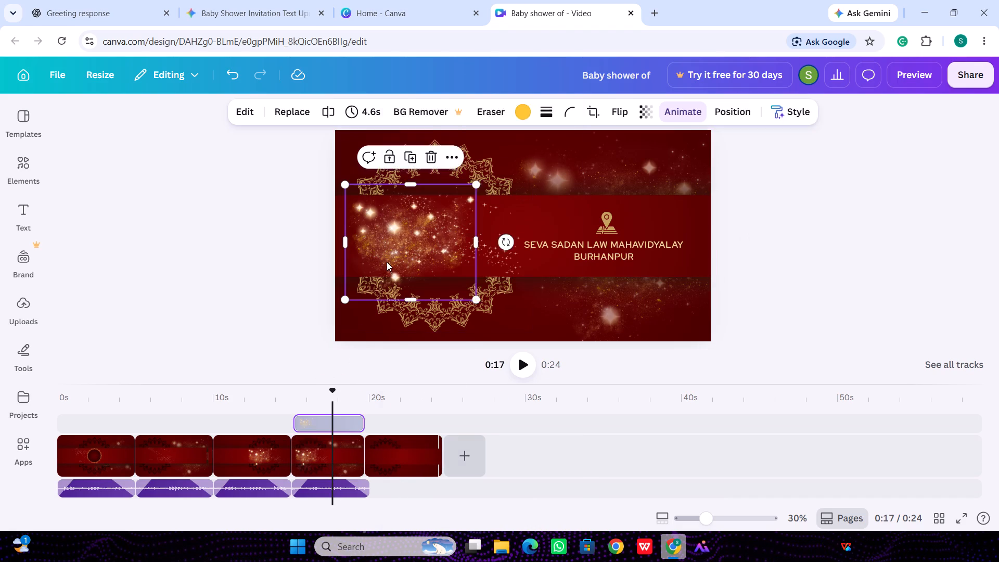
left_click(465, 84)
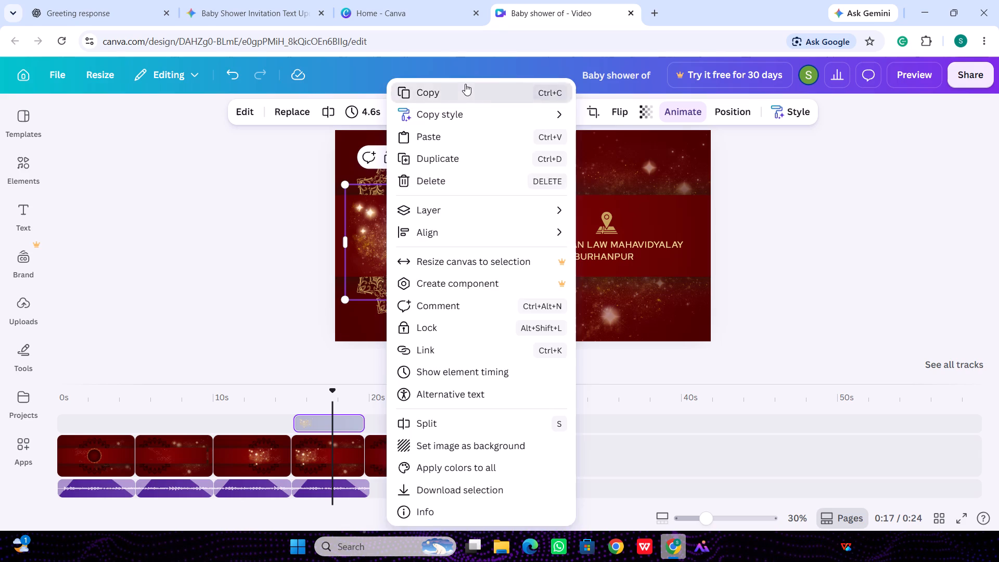
left_click(407, 462)
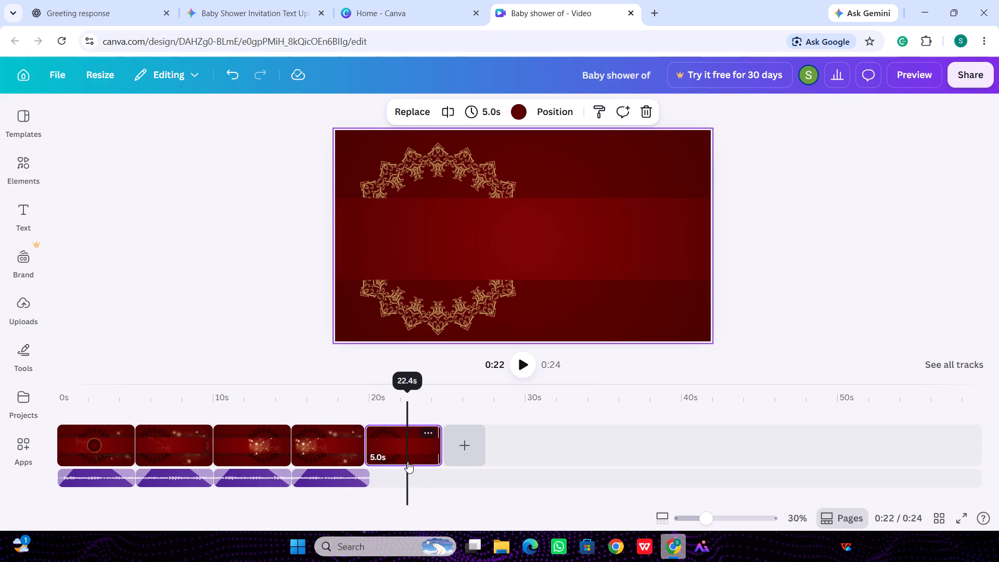
key("ctrl+v")
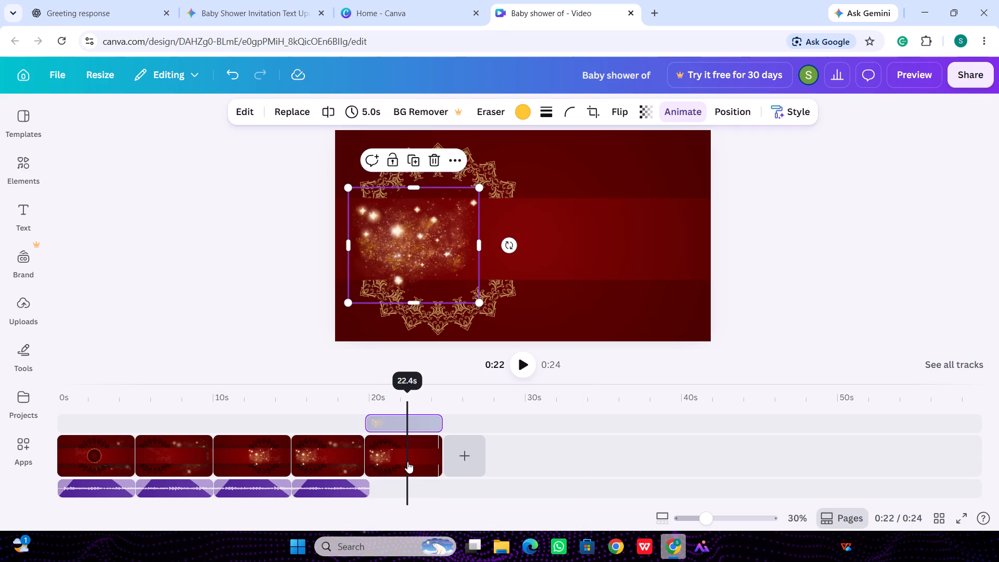
left_click(408, 419)
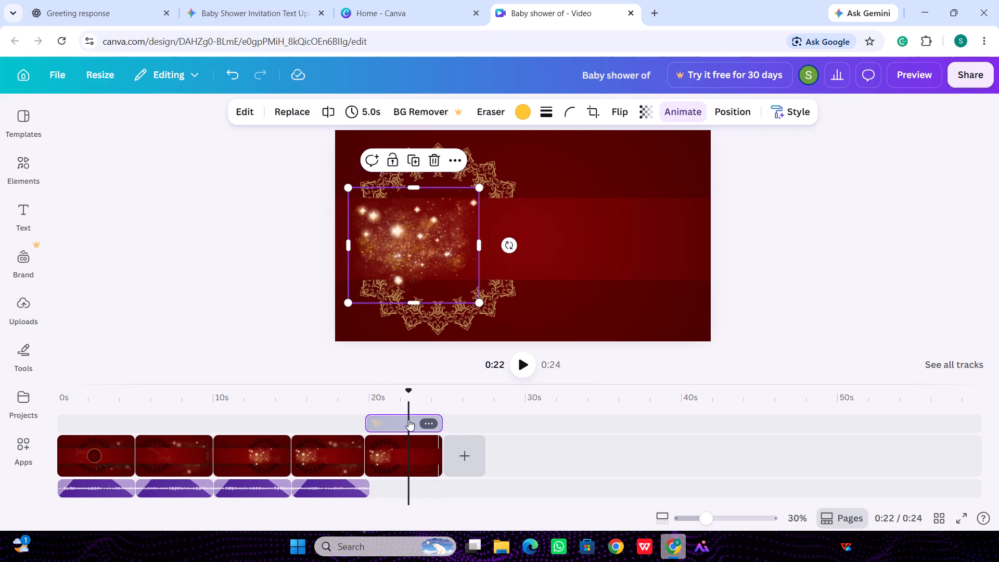
Shift the final scene's red band slightly up and left so its right end meets the canvas edge.
left_click(537, 225)
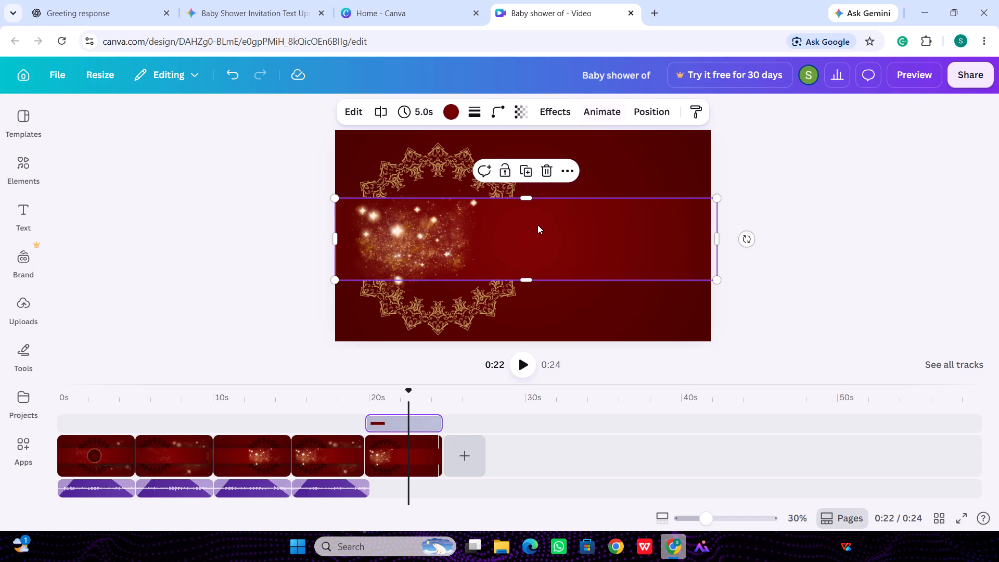
left_click_drag(563, 209, 557, 208)
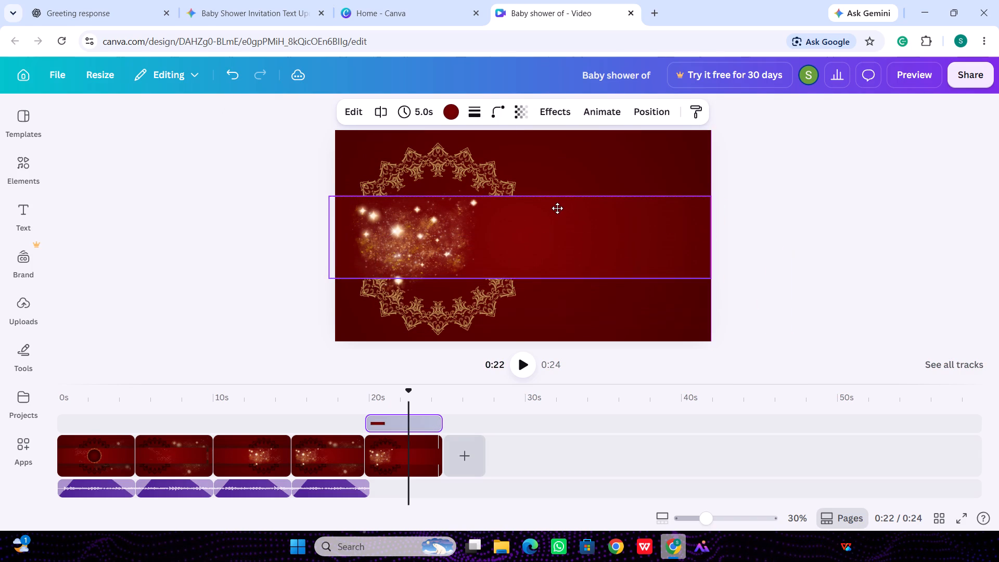
left_click_drag(557, 208, 557, 205)
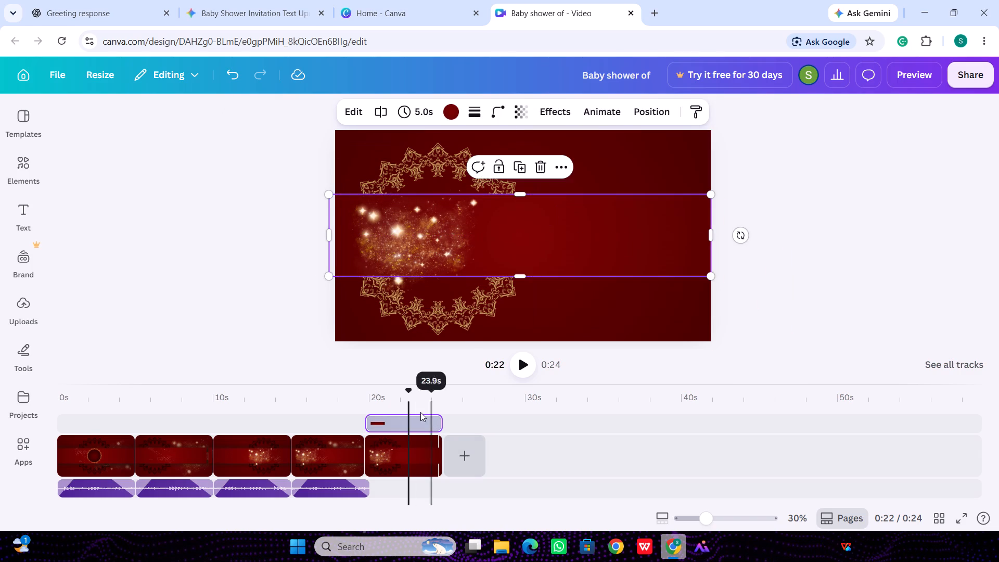
Copy the "SEVA SADAN LAW MAHAVIDYALAY BURHANPUR" venue text from the fourth scene into the final scene.
left_click(340, 450)
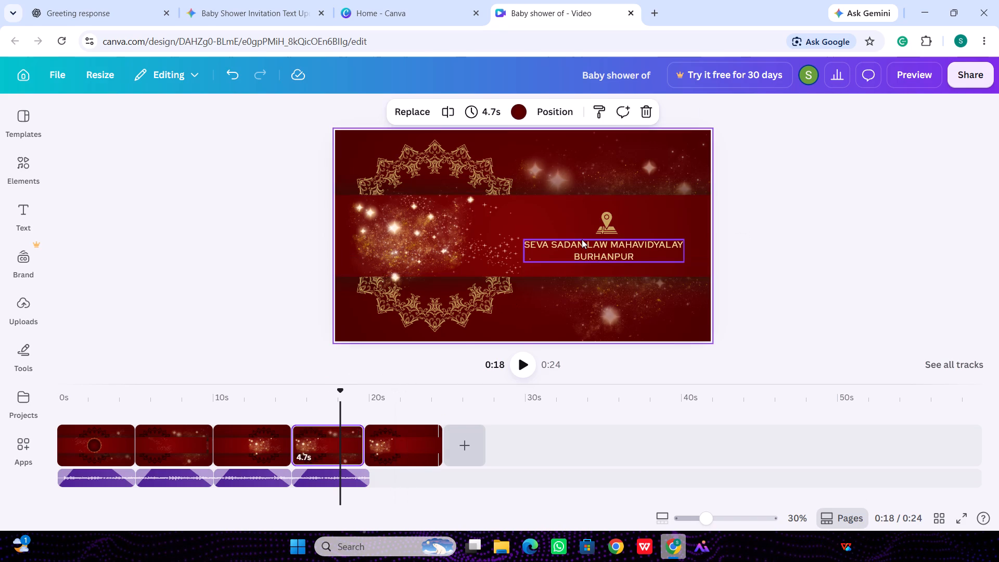
right_click(582, 239)
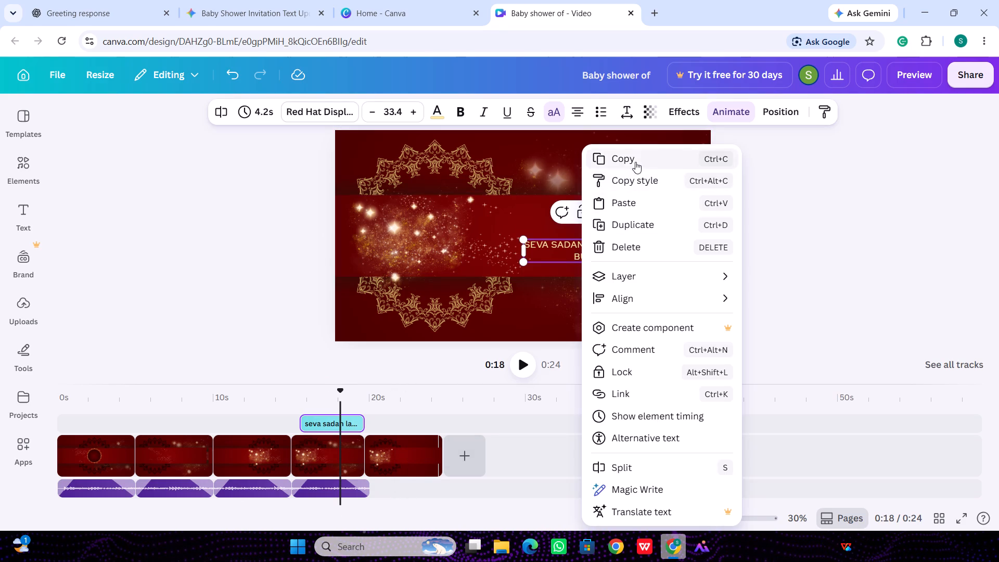
left_click(635, 162)
left_click(412, 455)
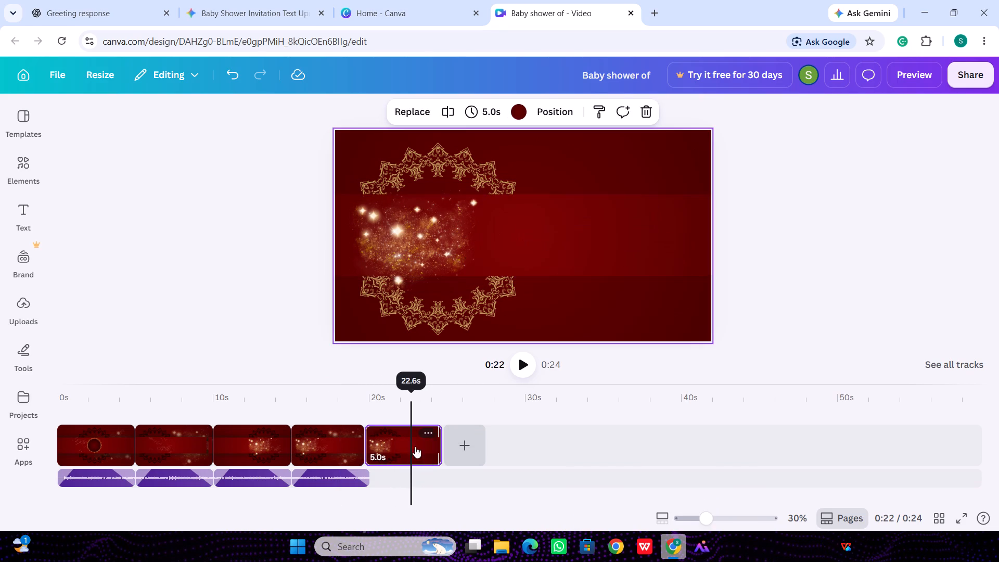
key("ctrl+v")
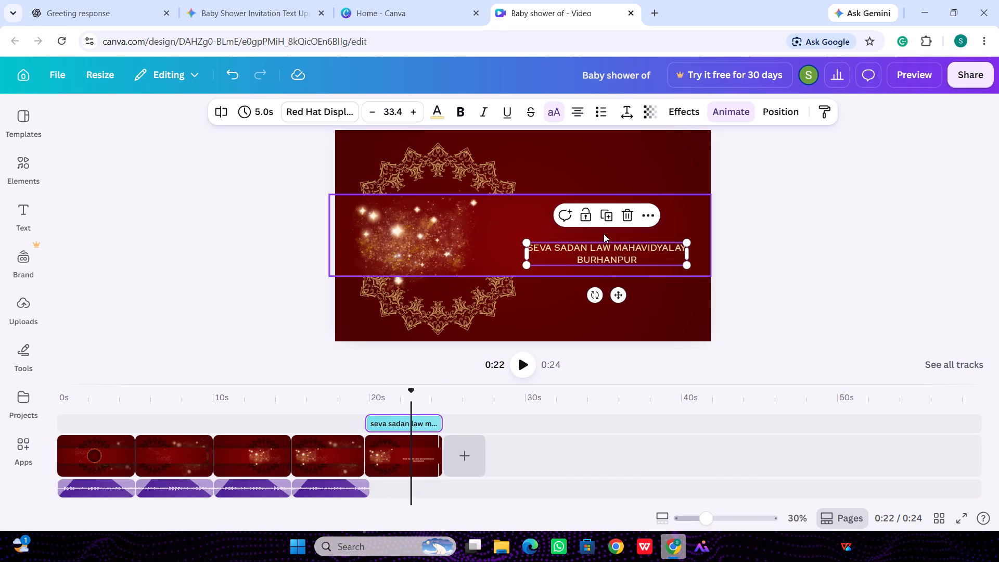
Replace the copied venue text in the final scene with "lunch time : 12:00".
left_click(650, 253)
left_click(650, 253)
key("BackSpace")
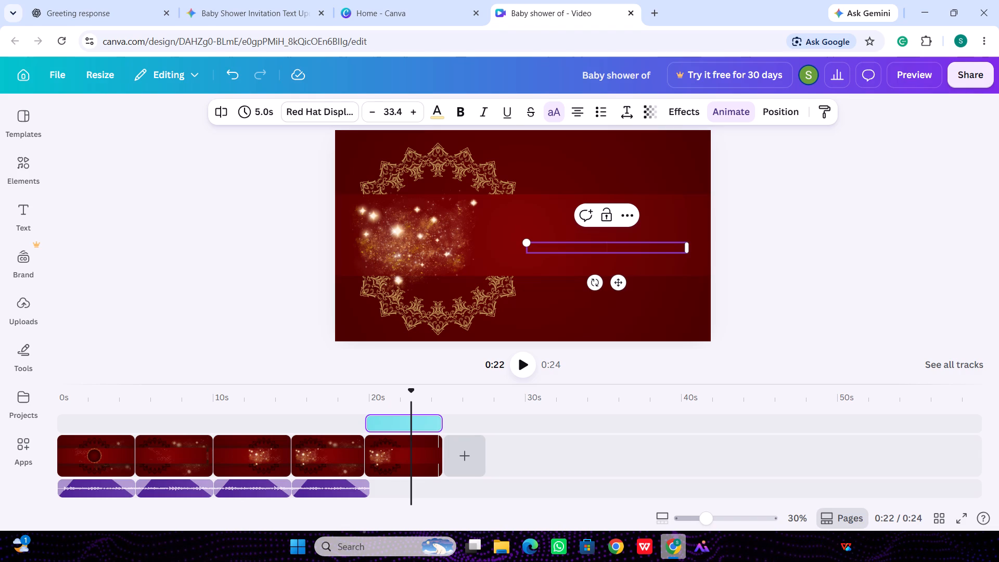
type("lunch")
key("space")
key("BackSpace")
key("BackSpace")
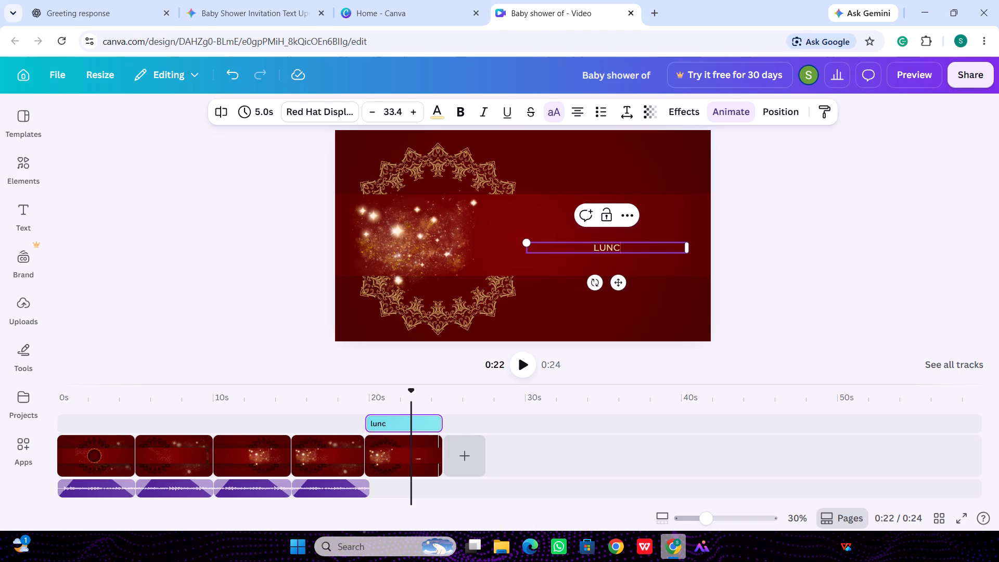
key("BackSpace")
key("BackSpace")
key("BackSpace")
type("UN")
key("BackSpace")
key("BackSpace")
type("unch")
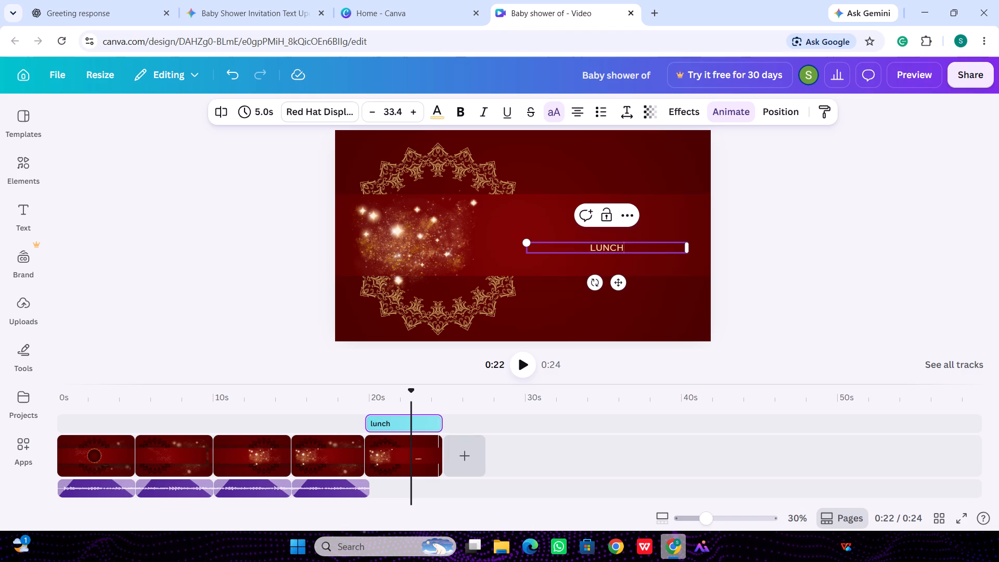
key("space")
type("time")
key("space")
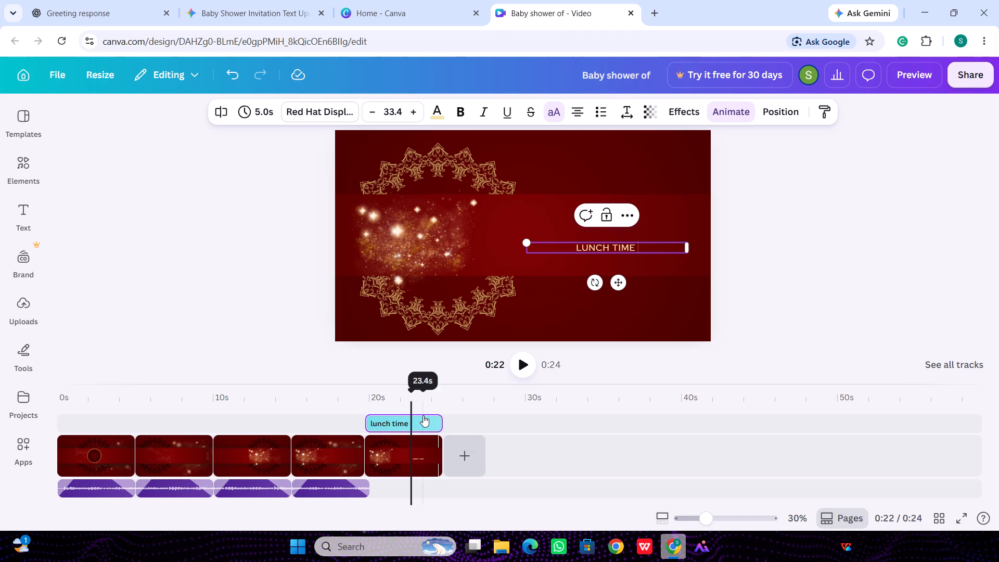
key("shift+colon")
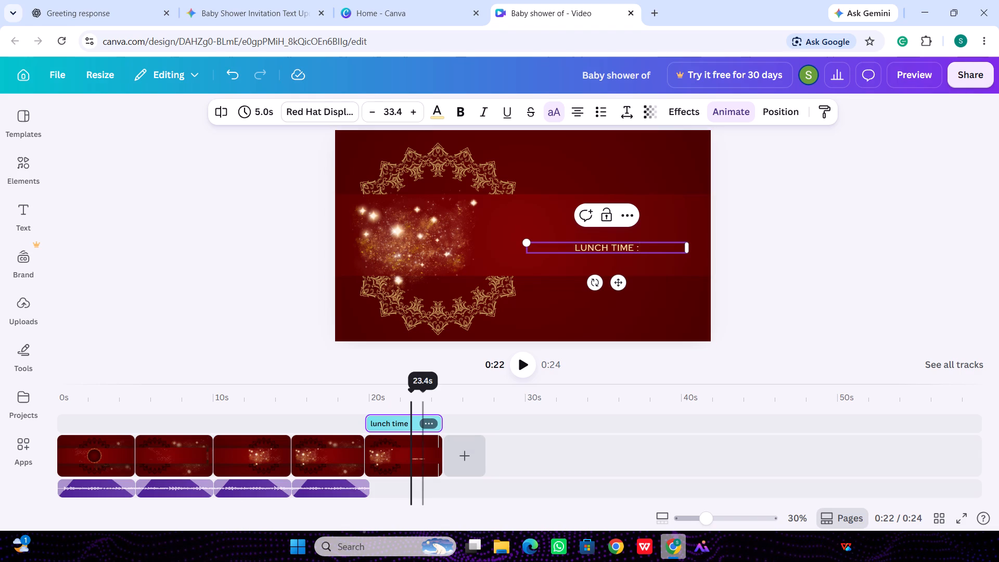
key("space")
type("12")
key("shift+colon")
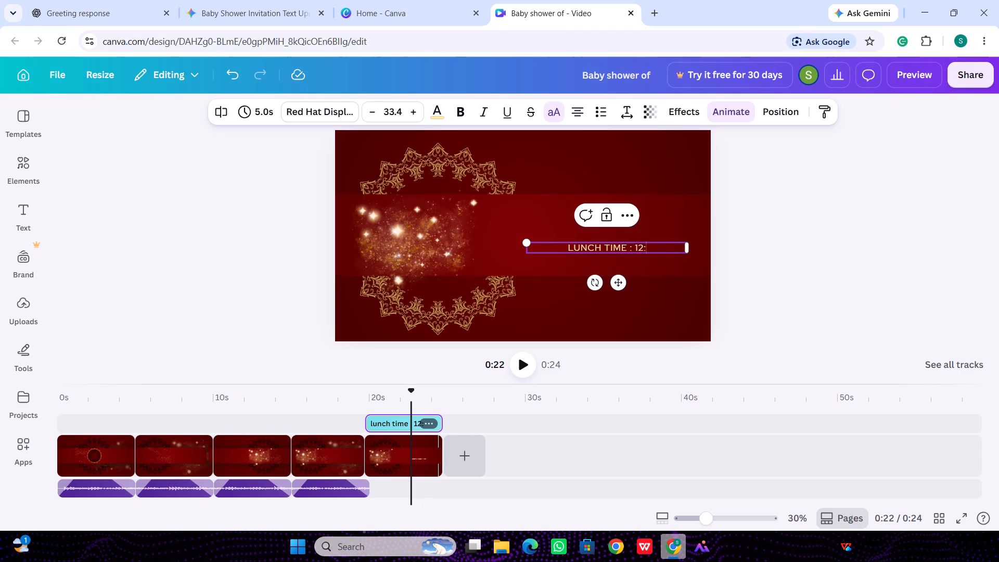
type("00")
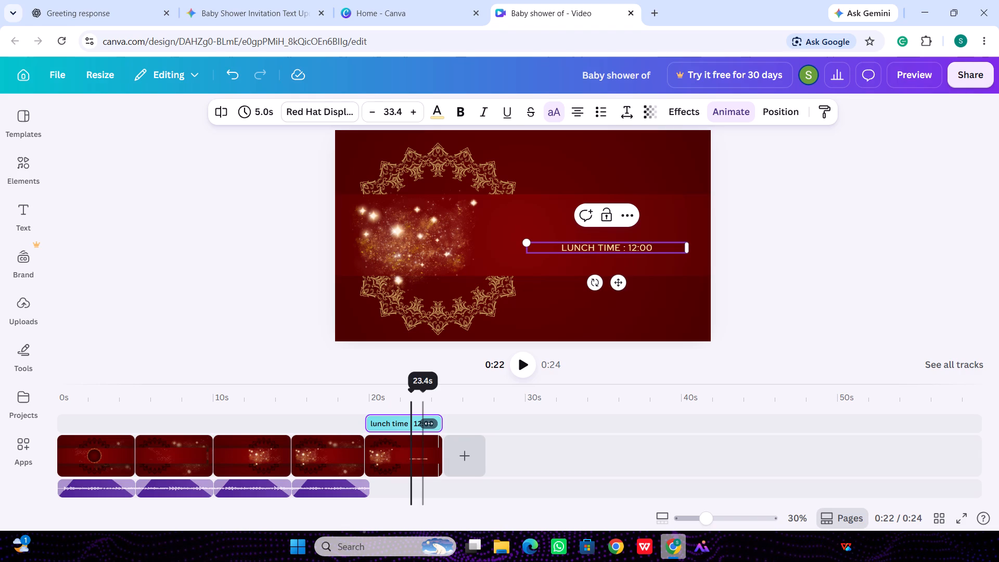
Replace the colon between "LUNCH TIME" and "12:00" with a gap of five spaces.
key("Left")
key("Left")
key("Left")
key("Left")
key("Left")
key("Left")
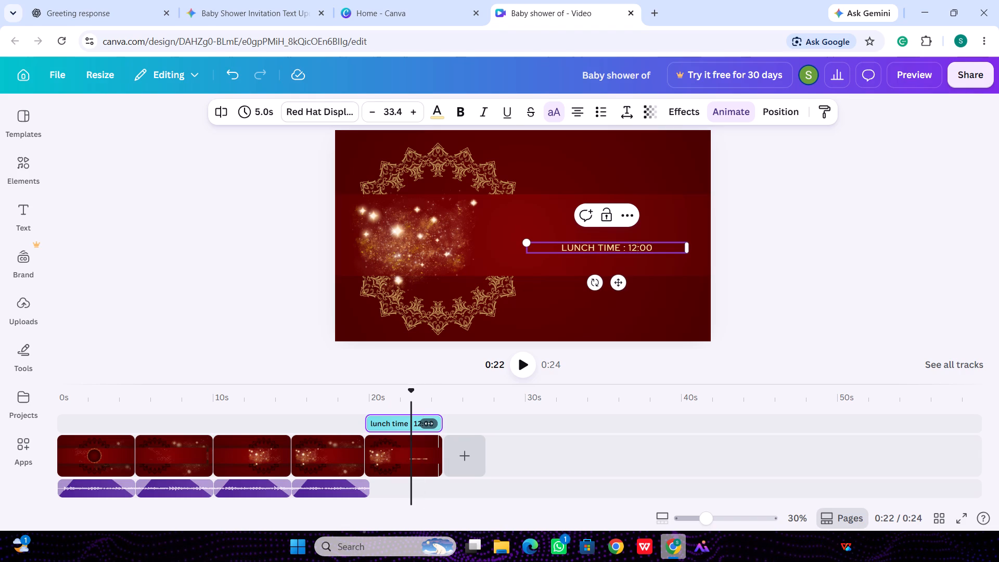
key("shift+underscore")
key("BackSpace")
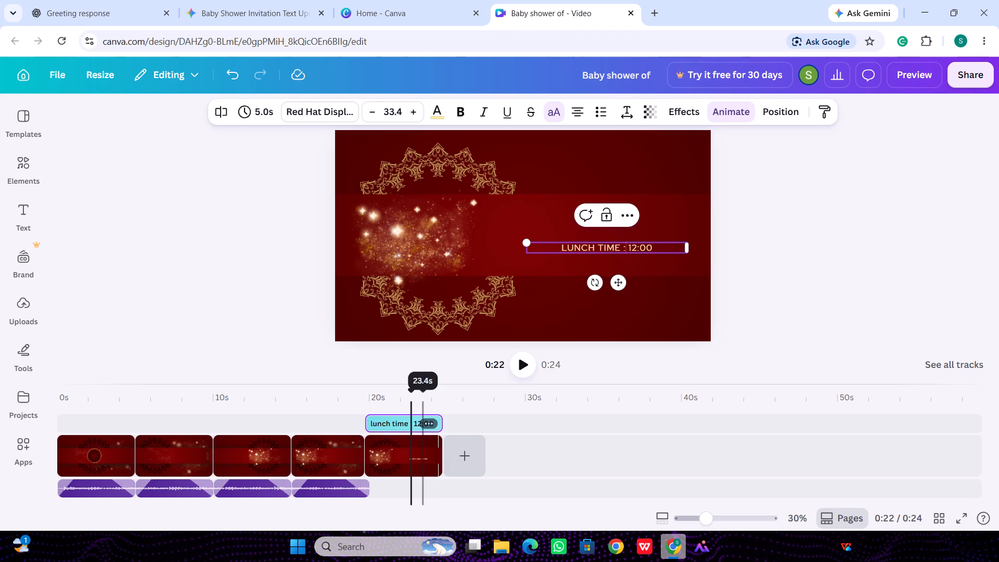
key("minus")
key("Right")
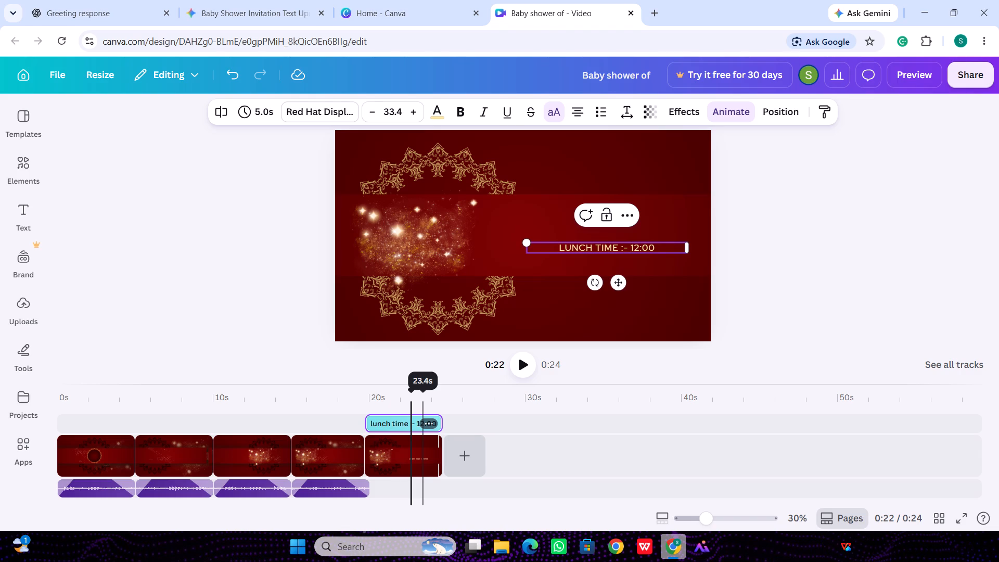
key("BackSpace")
key("BackSpace")
key("BackSpace")
key("BackSpace")
key("space")
key("space")
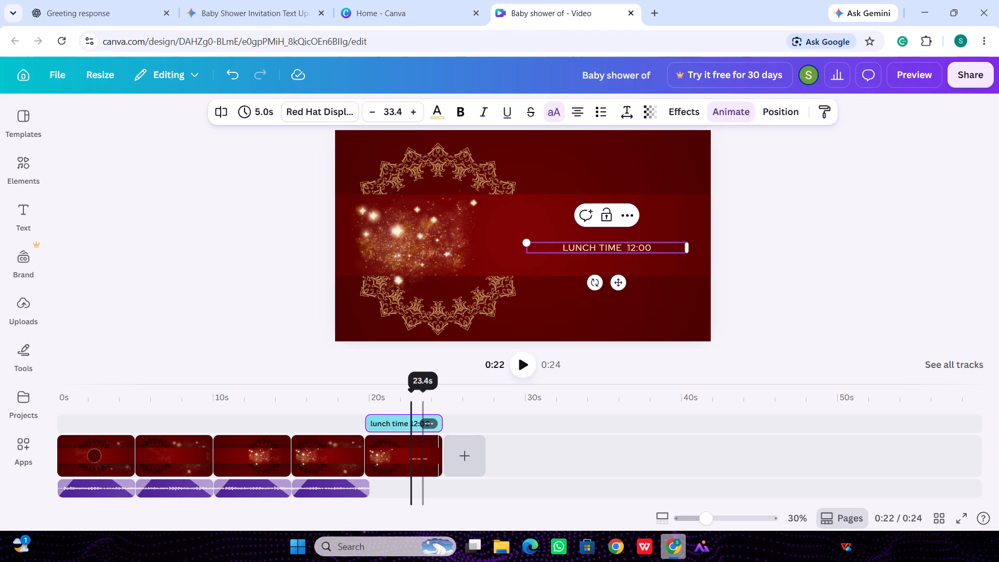
key("space")
key("space")
key("space")
Append the word "below" after "12:00" in the final scene's lunch text.
key("Right")
key("Right")
key("Right")
key("Right")
key("Right")
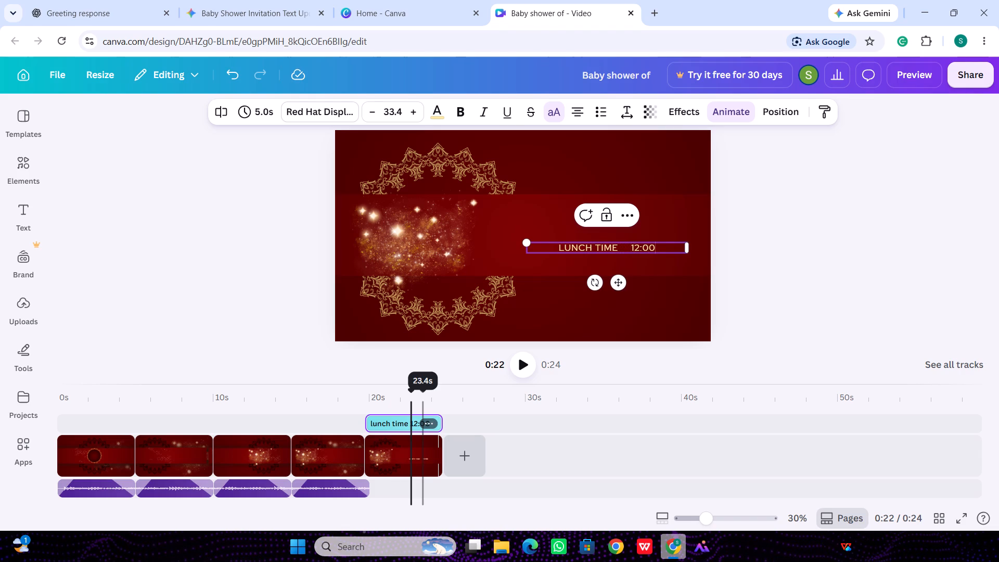
key("Right")
key("space")
type("b")
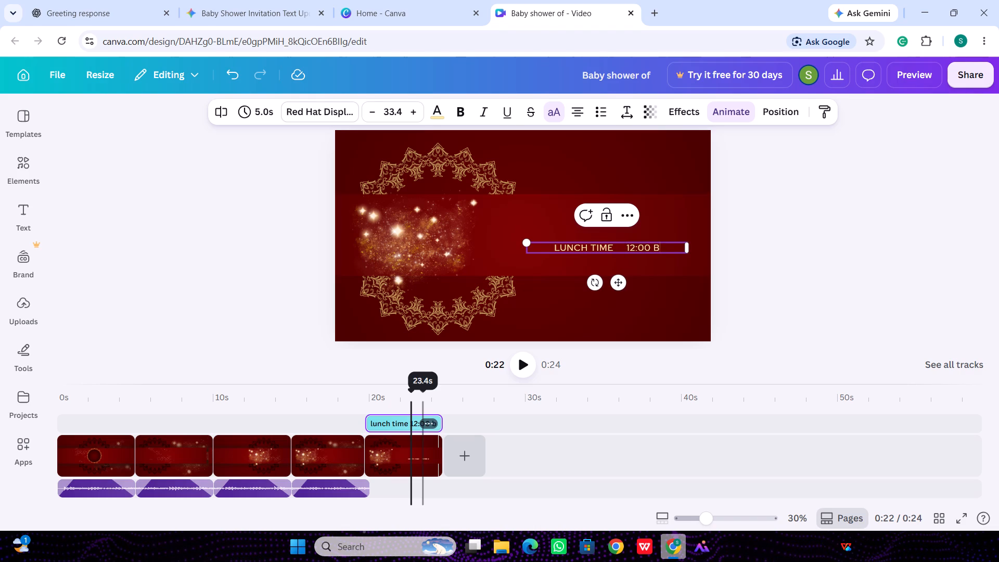
type("elow")
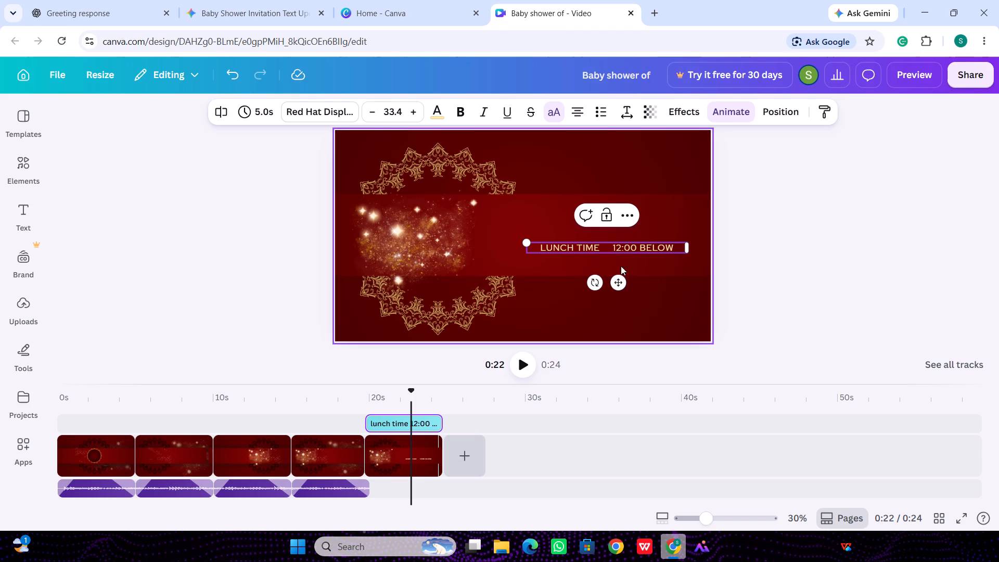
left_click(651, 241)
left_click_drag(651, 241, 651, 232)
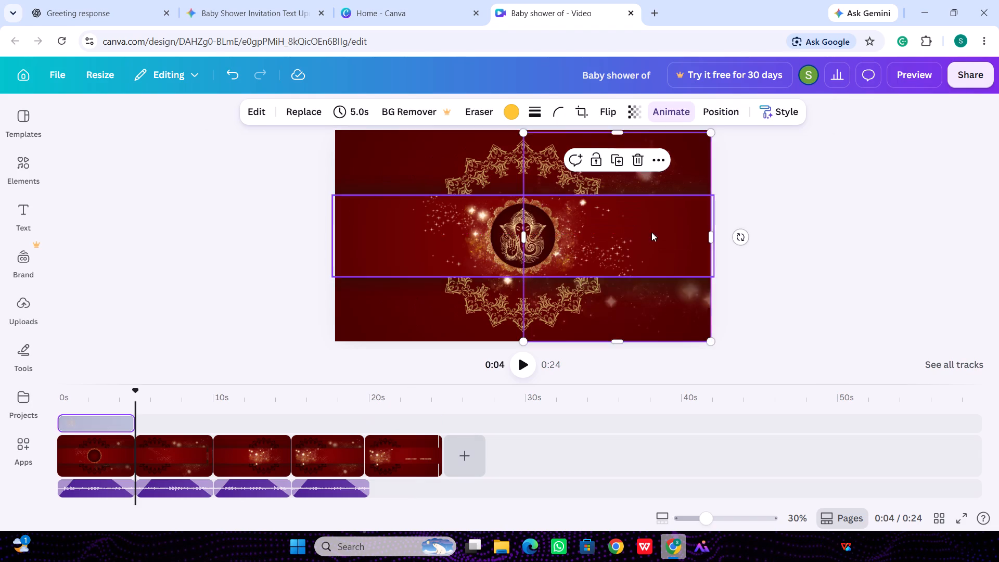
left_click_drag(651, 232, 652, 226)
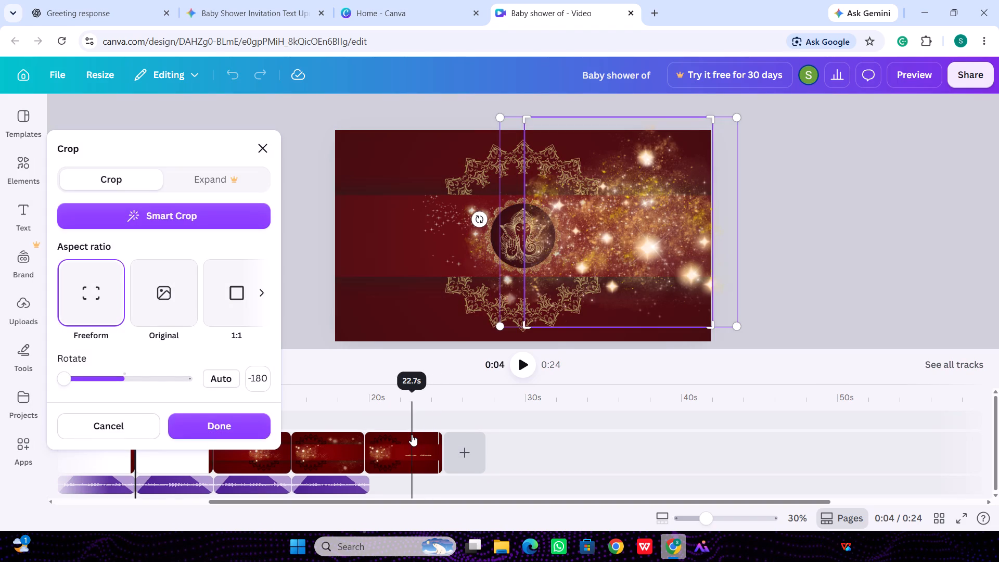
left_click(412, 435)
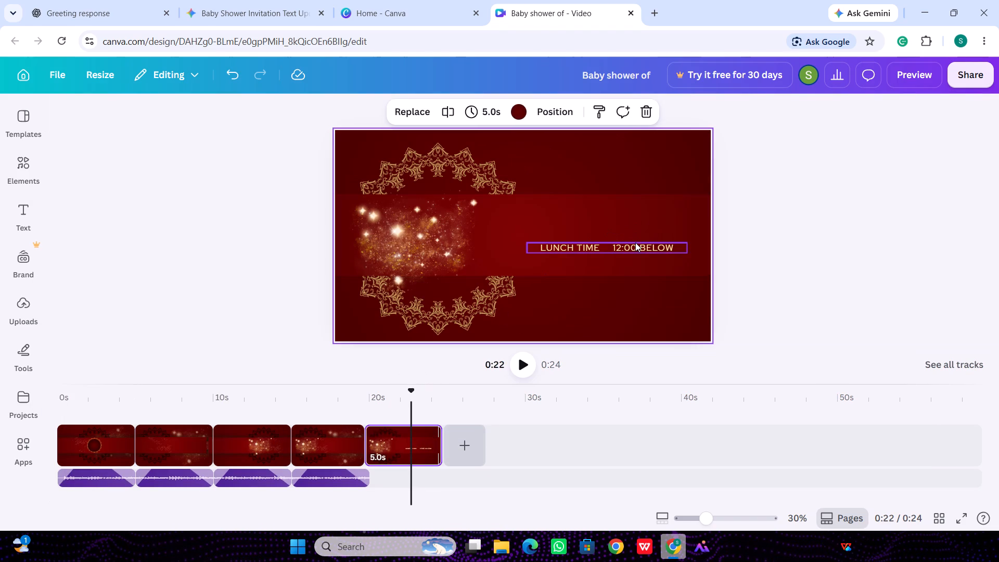
Move the final scene's lunch time text up slightly so it sits vertically centred on the red band.
left_click(632, 248)
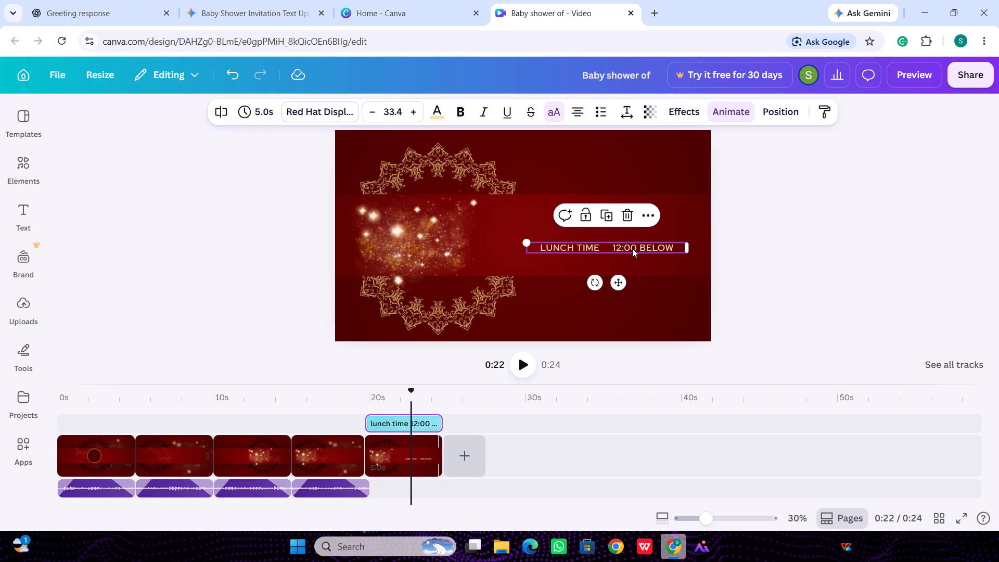
left_click_drag(632, 248, 633, 229)
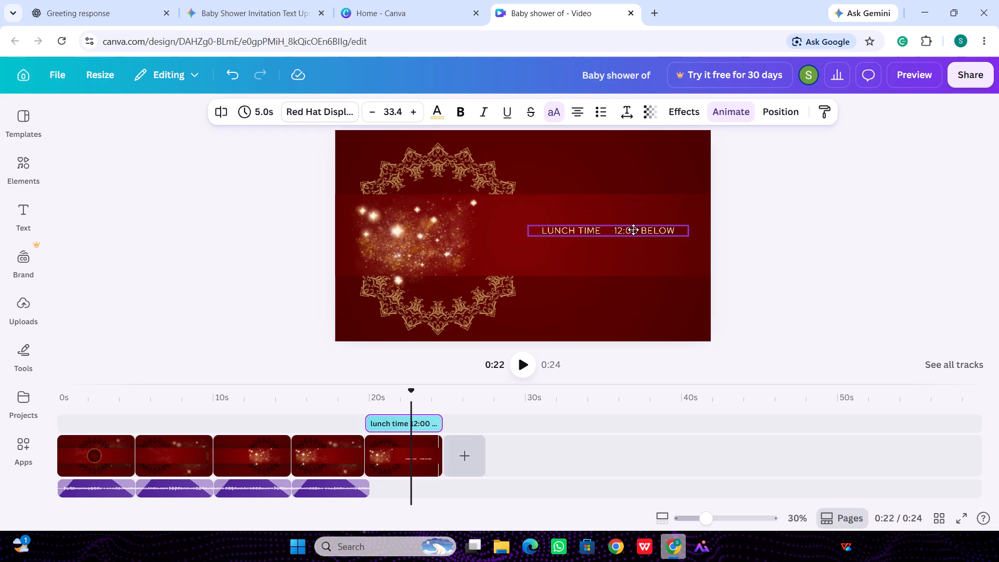
left_click_drag(633, 229, 631, 235)
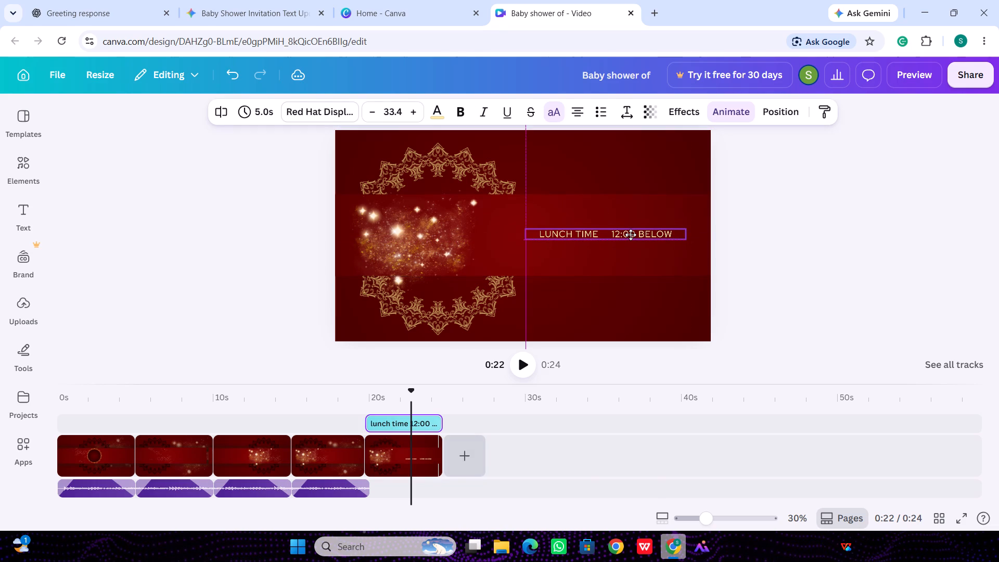
left_click_drag(631, 235, 630, 236)
left_click(641, 246)
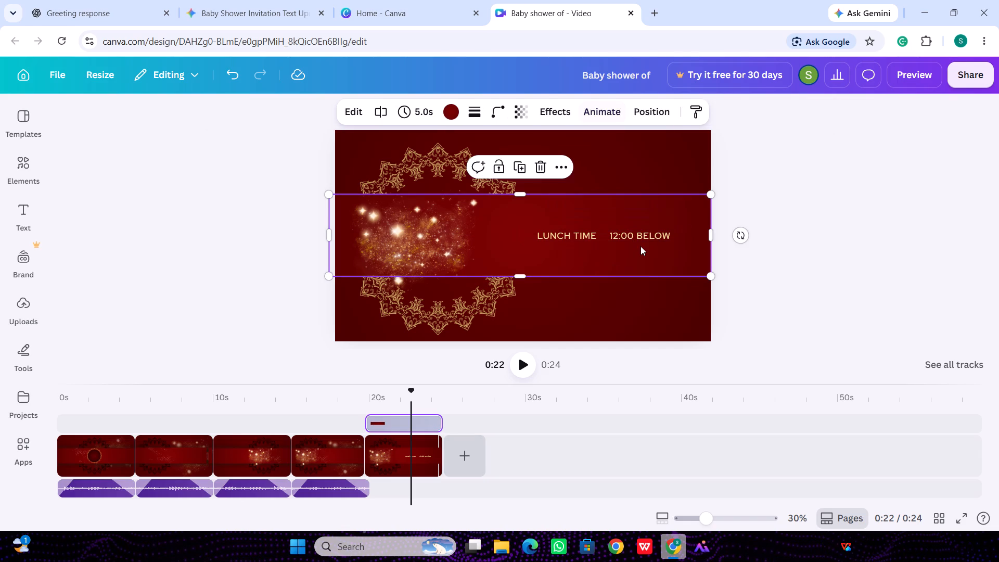
left_click(631, 319)
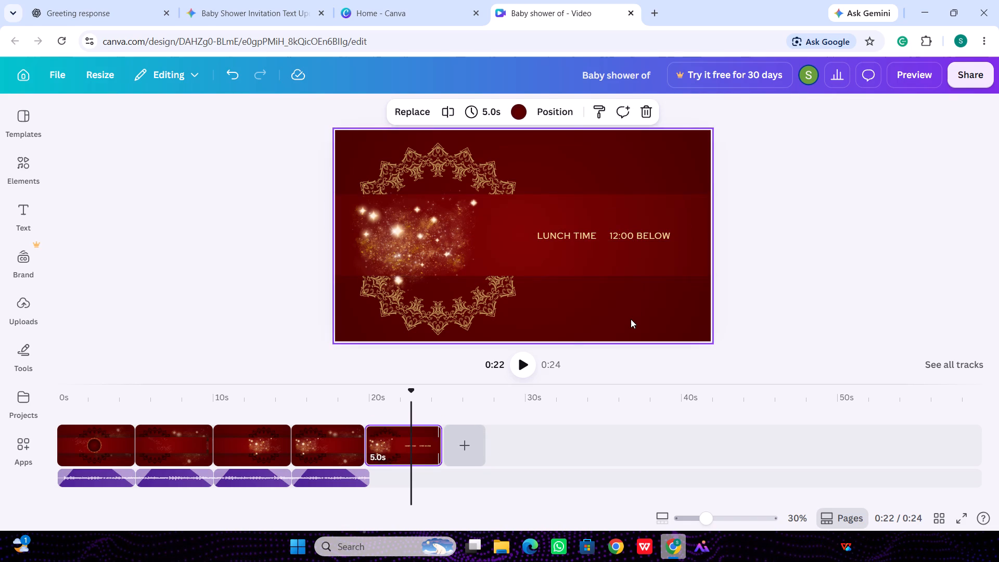
Play the final scene through to its end to check it.
left_click(519, 371)
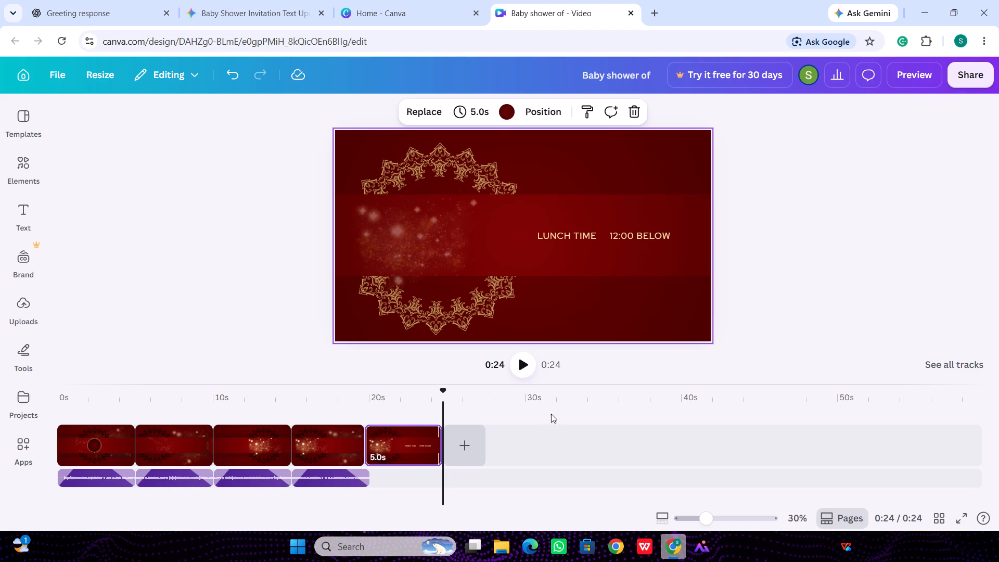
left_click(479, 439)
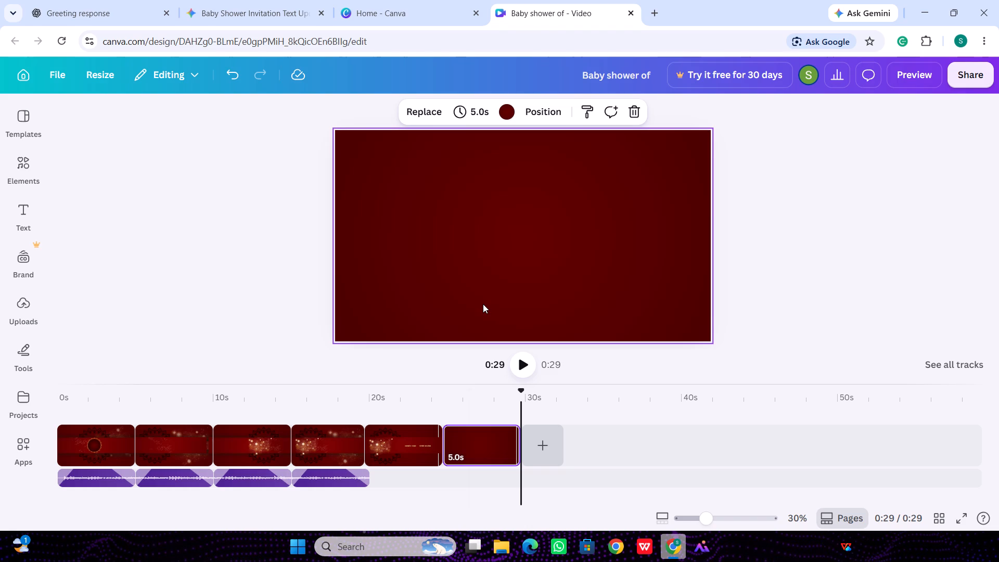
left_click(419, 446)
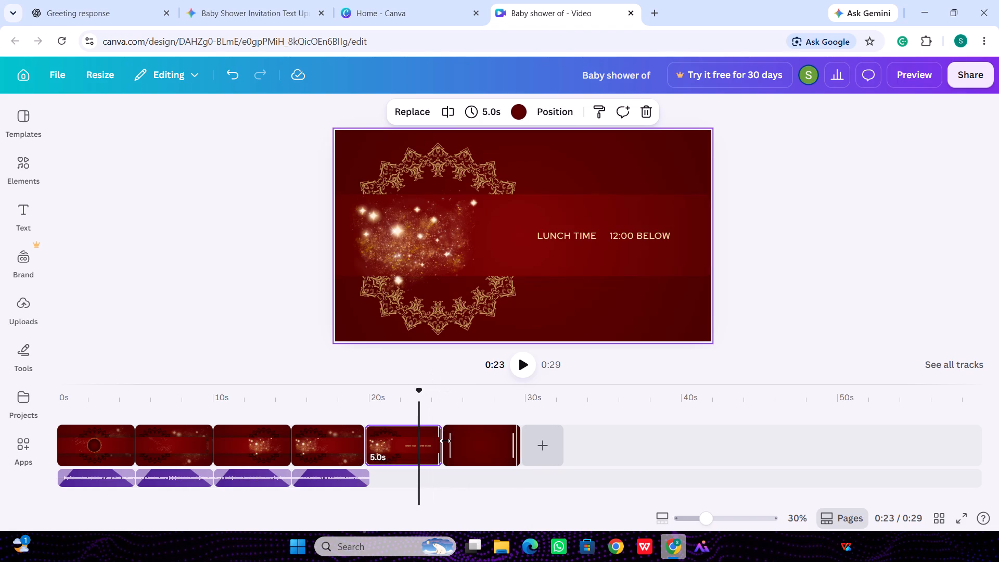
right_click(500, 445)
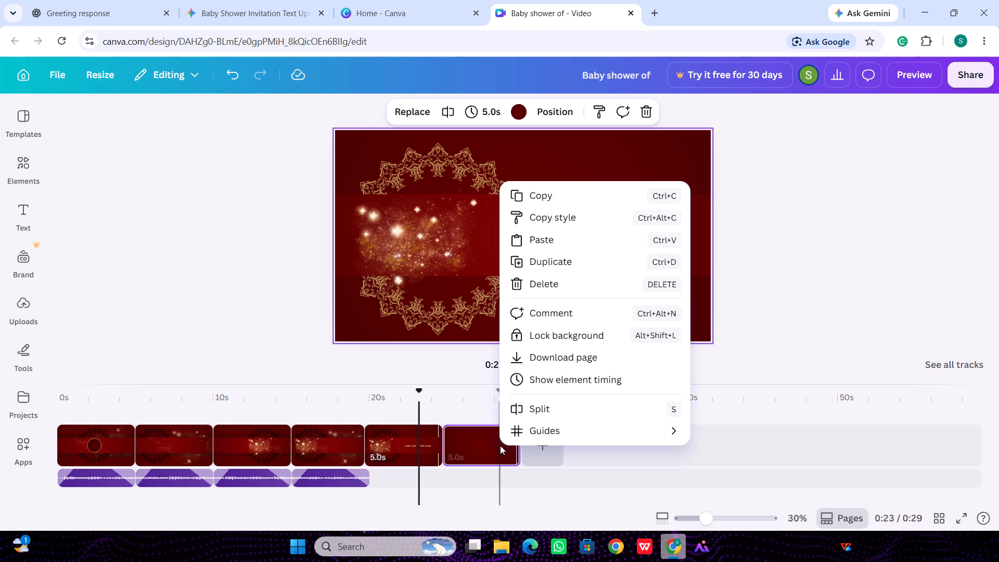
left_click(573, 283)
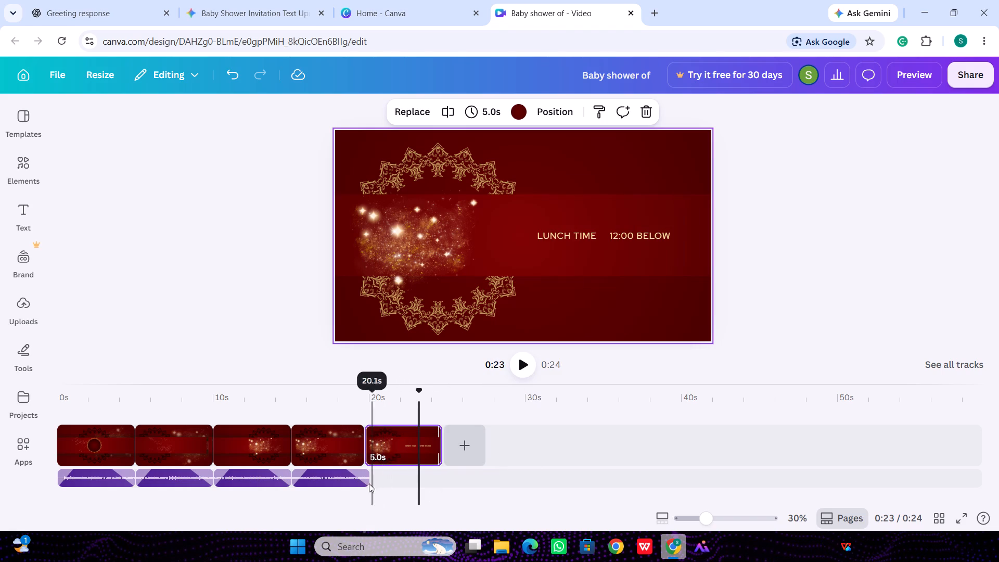
Extend the last Wedding Music clip to 9.7 s so it runs to the end of the final scene.
left_click(353, 478)
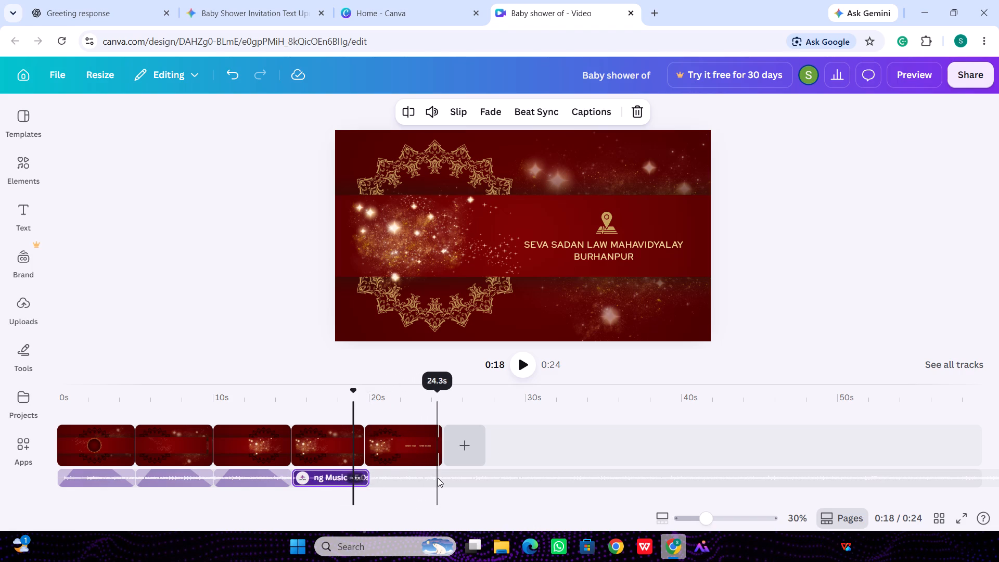
left_click(362, 475)
left_click_drag(362, 475, 367, 476)
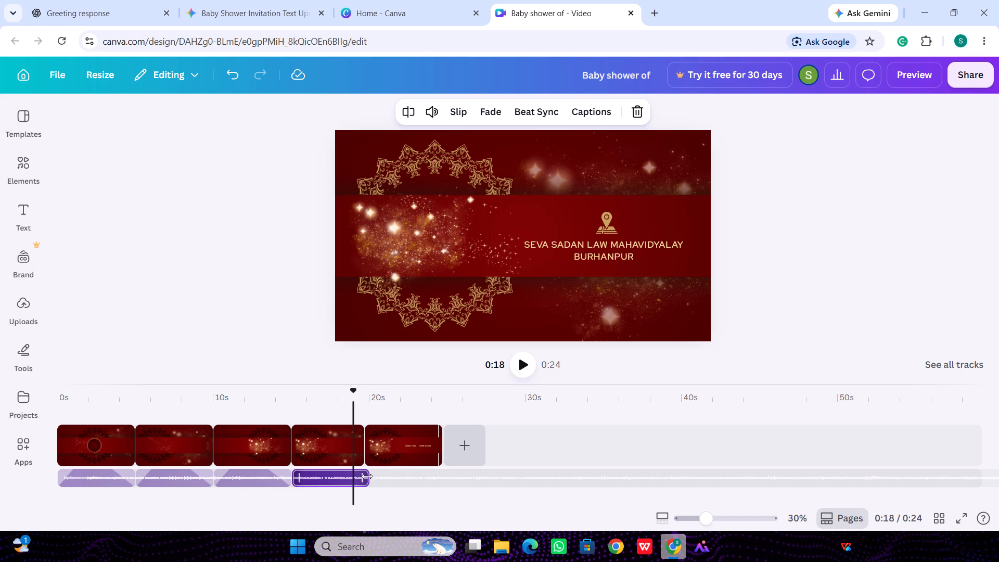
left_click_drag(367, 476, 539, 487)
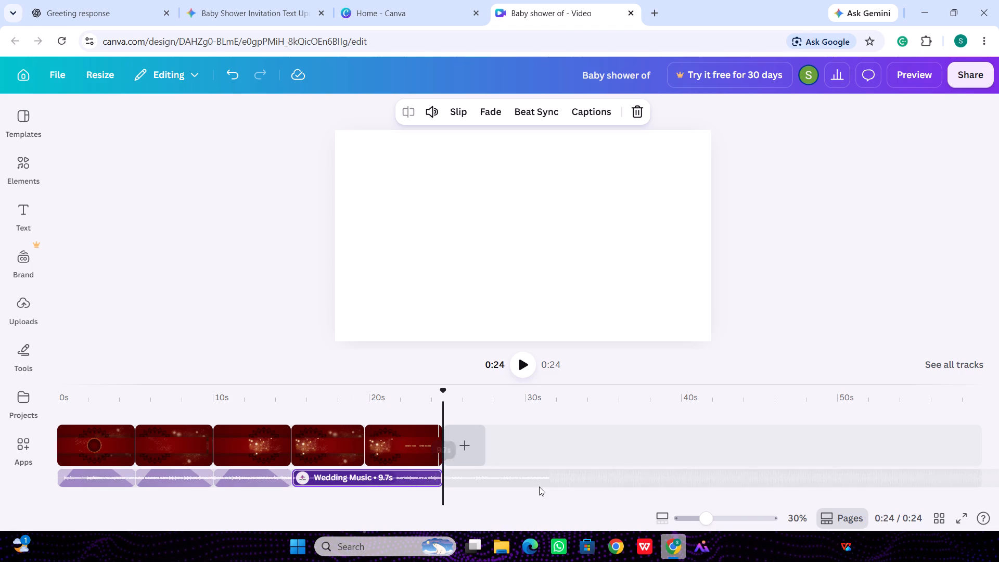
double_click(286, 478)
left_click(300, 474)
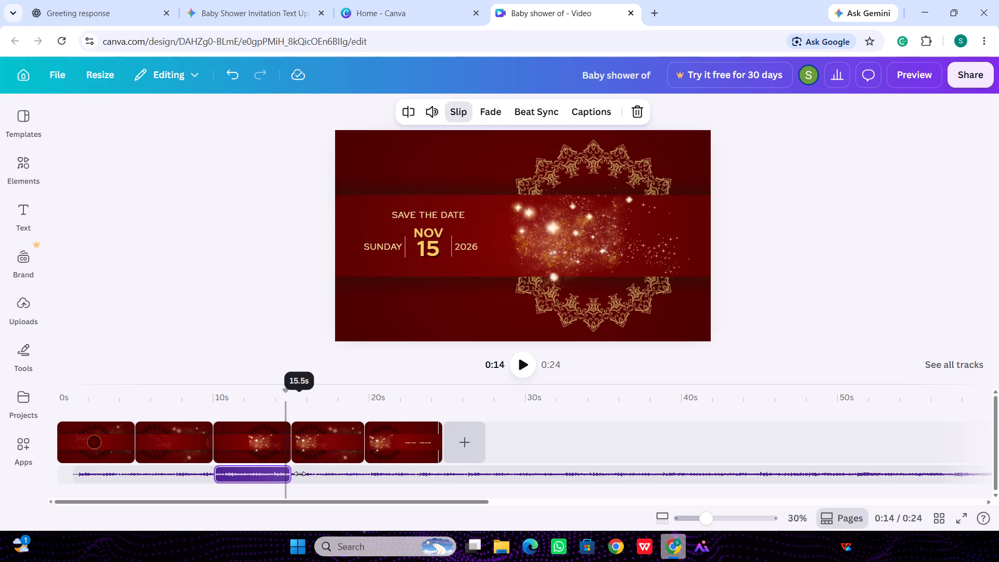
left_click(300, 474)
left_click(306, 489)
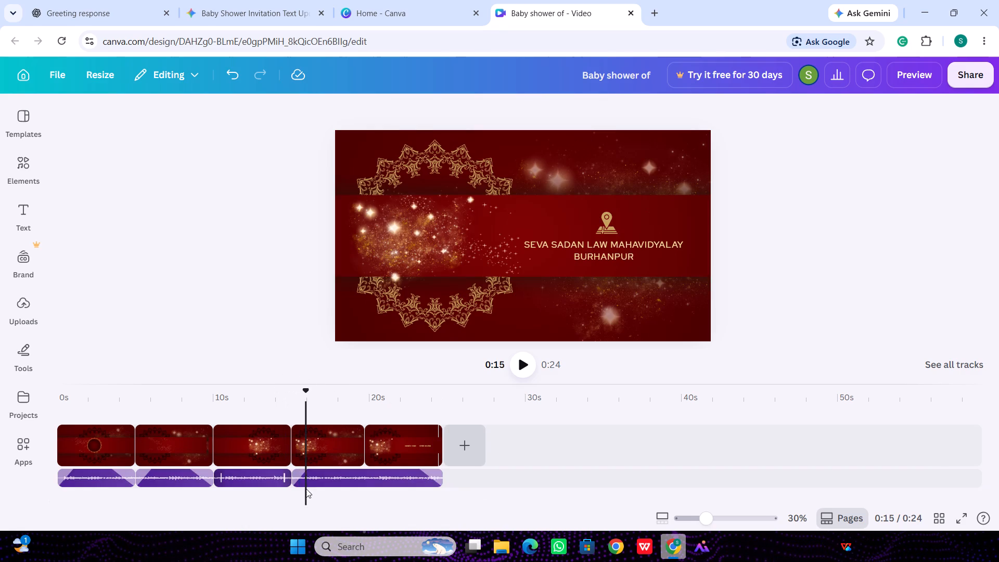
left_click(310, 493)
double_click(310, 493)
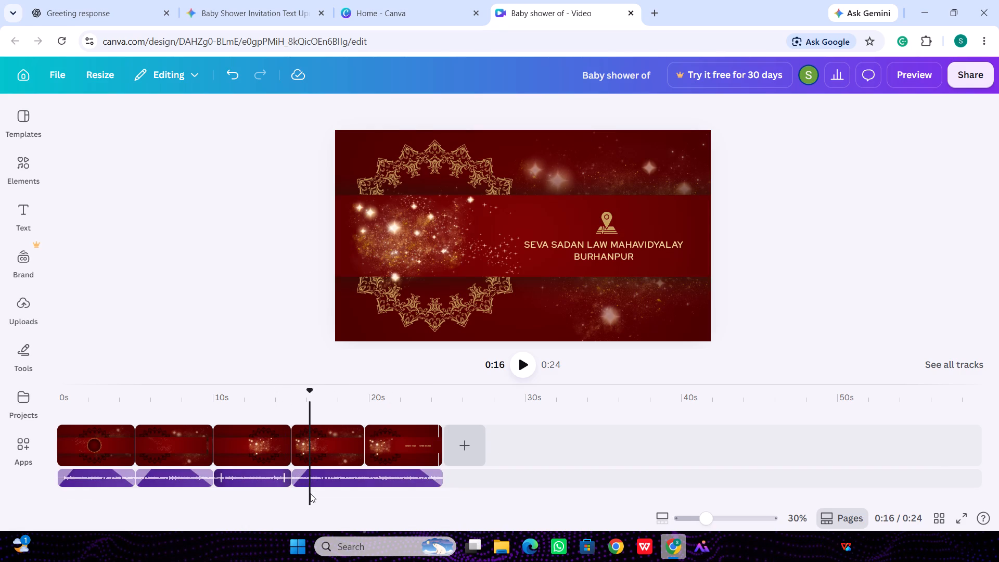
Play the video from the first scene through to the end of the lunch time scene to check it with the music.
left_click_drag(324, 403, 324, 405)
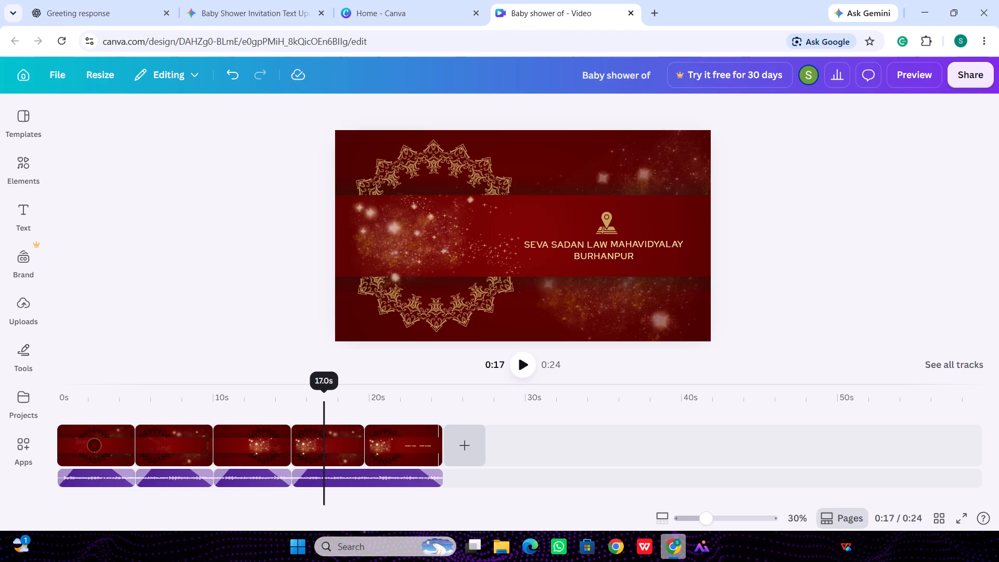
left_click_drag(324, 405, 397, 436)
left_click(397, 436)
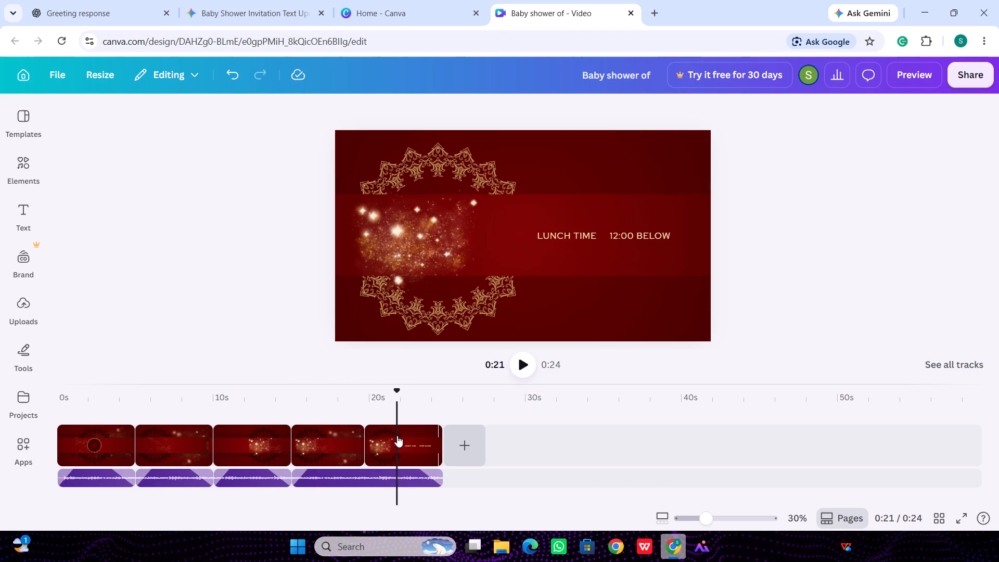
left_click(397, 436)
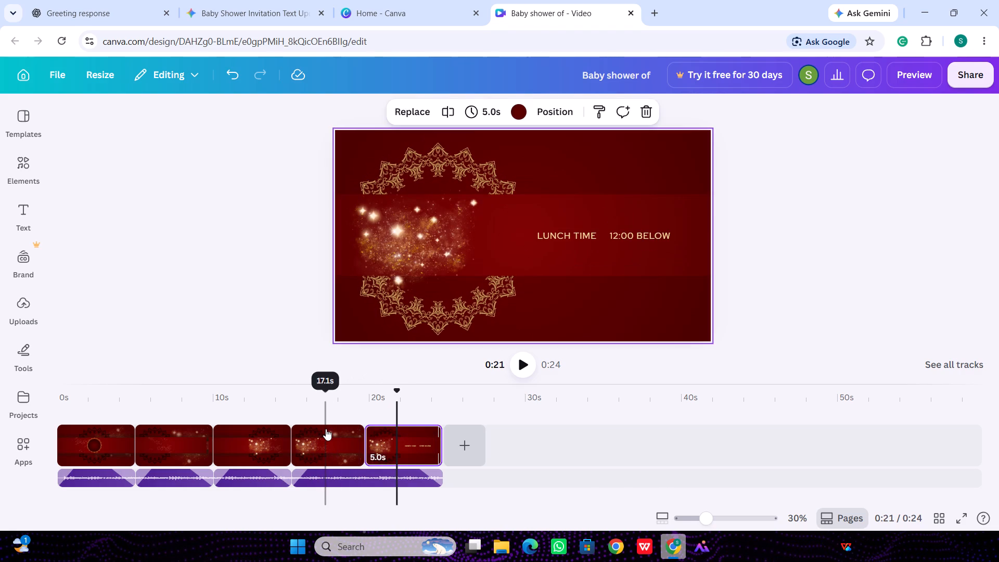
left_click(326, 429)
left_click(112, 426)
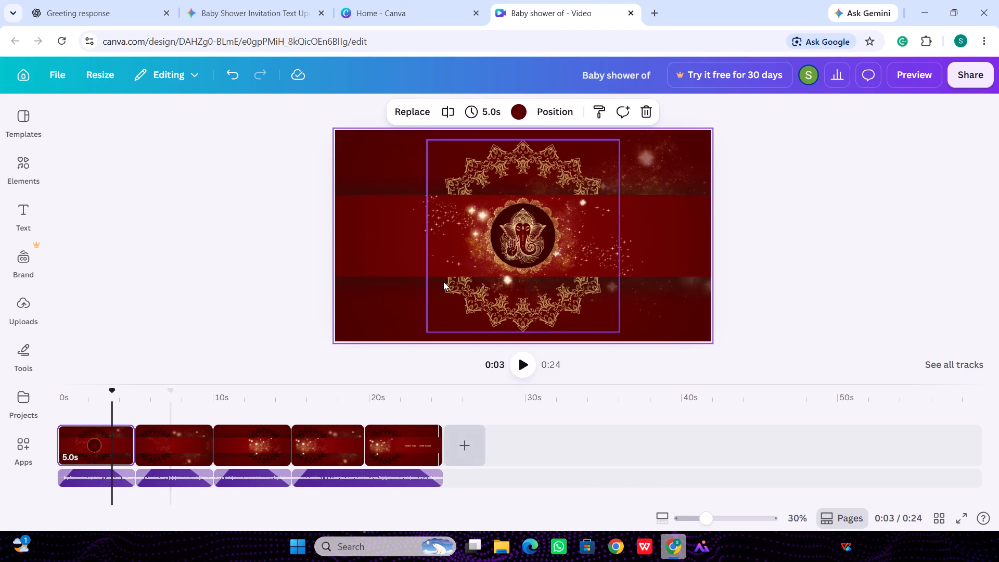
left_click(524, 366)
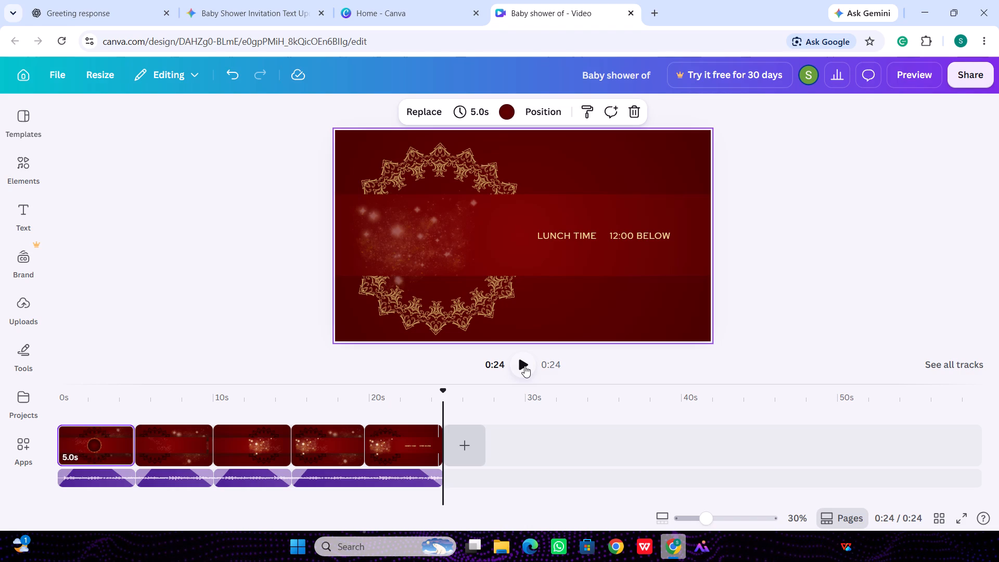
left_click(524, 366)
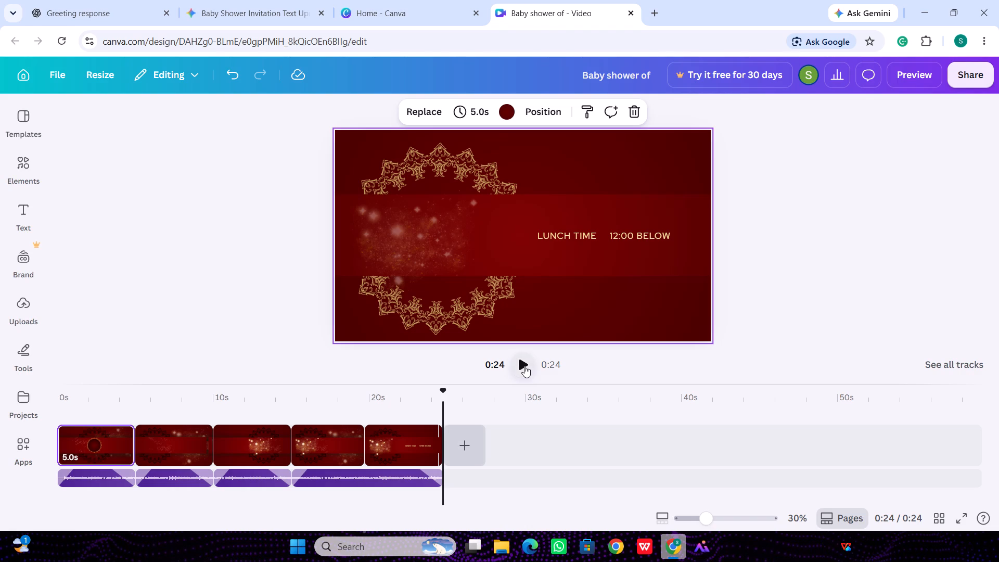
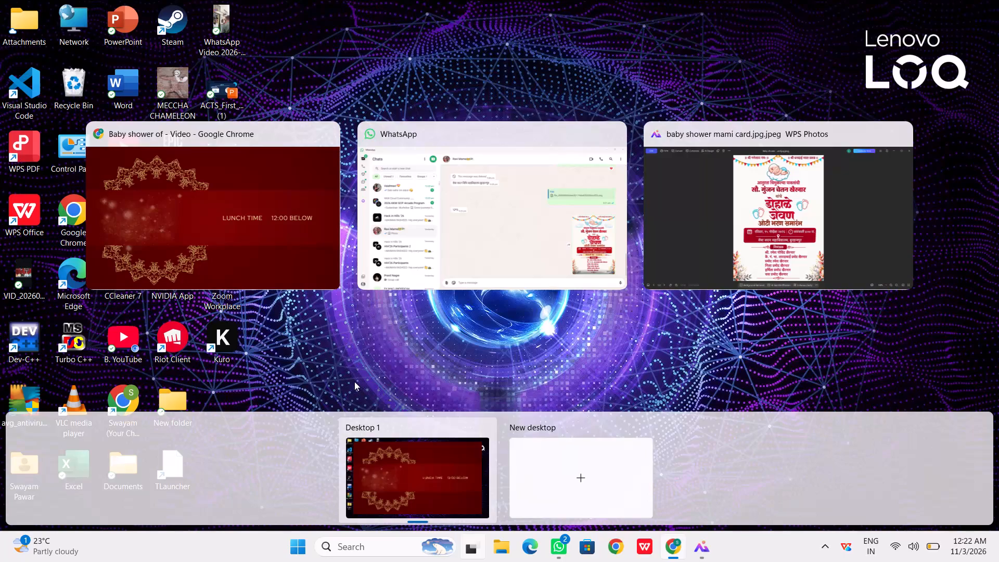
Return to the baby shower video and exit its full-screen playback to get back to the editor.
left_click(253, 238)
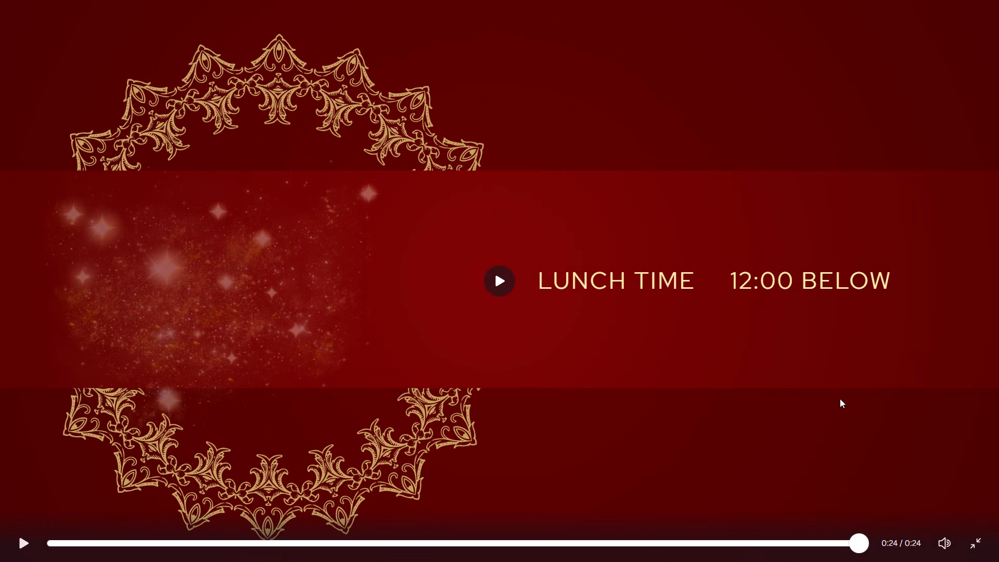
left_click(973, 543)
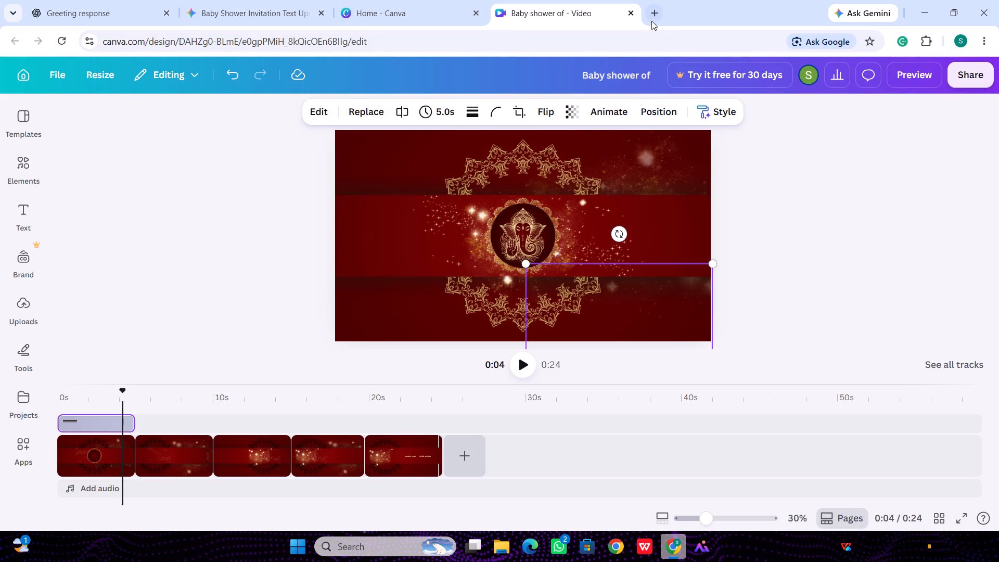
Open YouTube in a new browser tab.
left_click(658, 7)
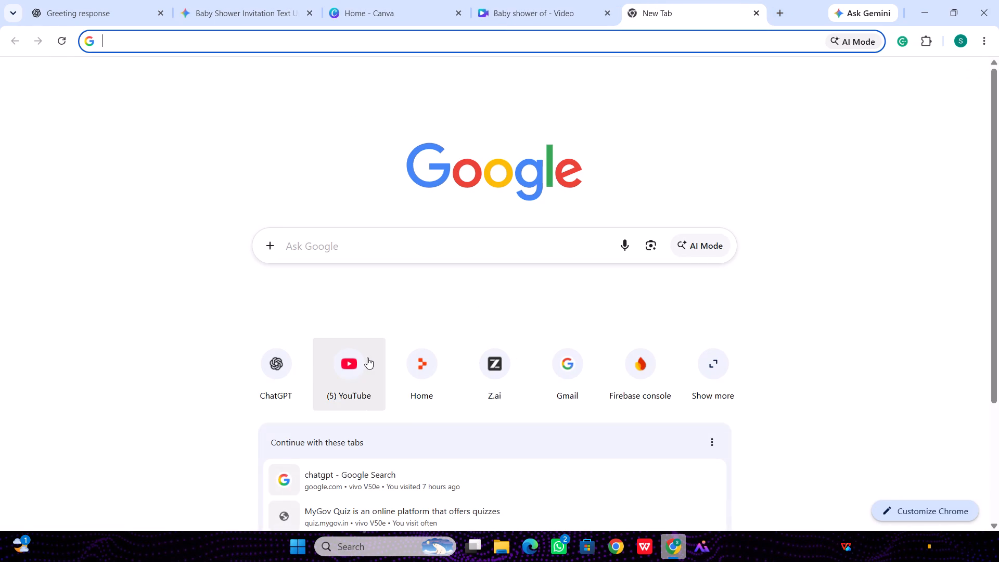
left_click(367, 357)
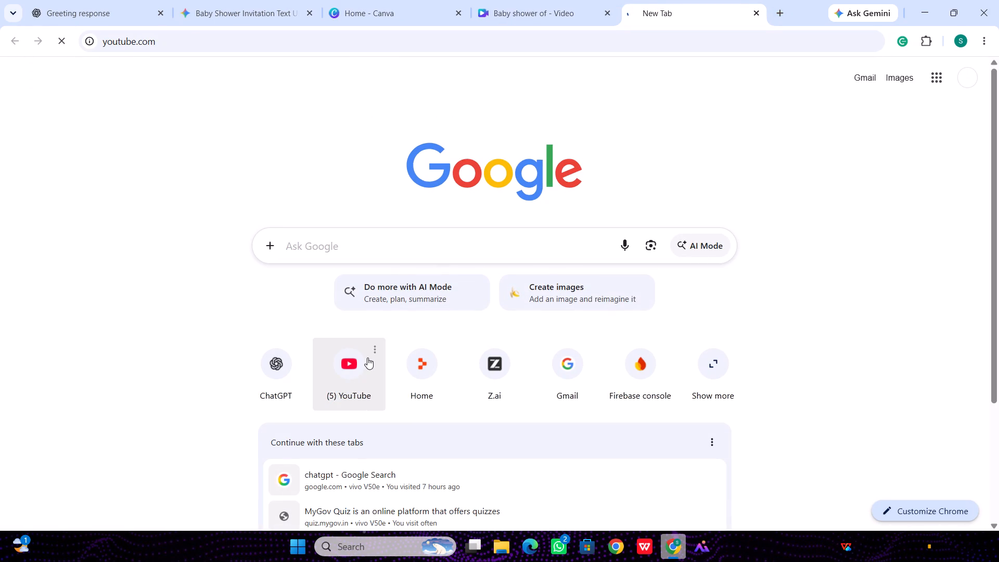
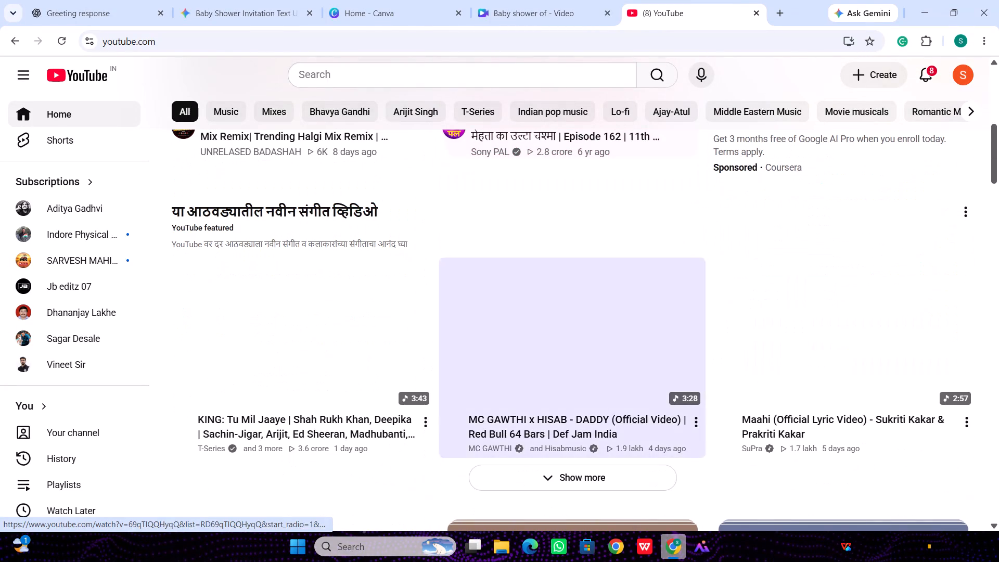
Search YouTube for "baby shower song".
left_click(504, 66)
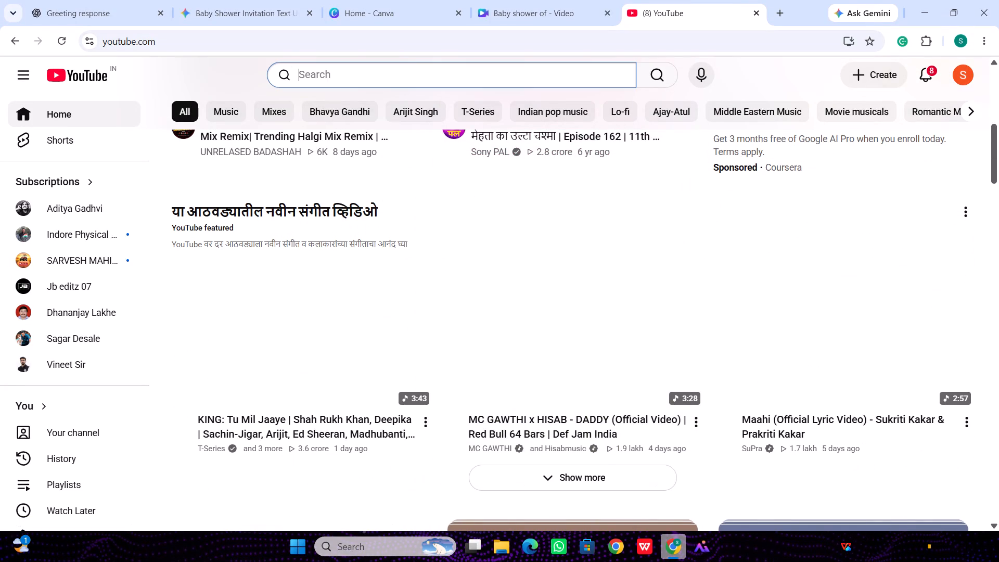
type("baby")
key("space")
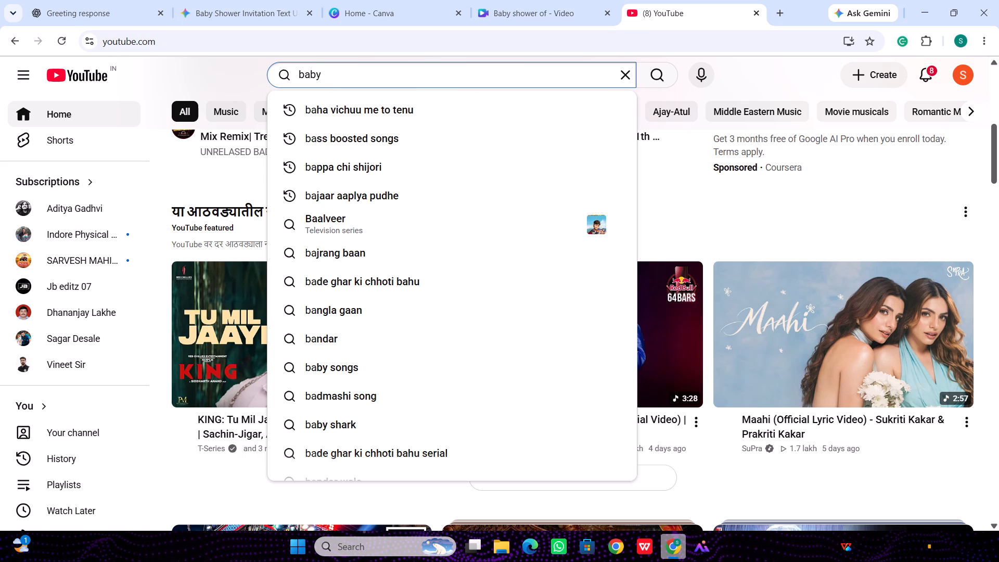
type("shower song")
key("Return")
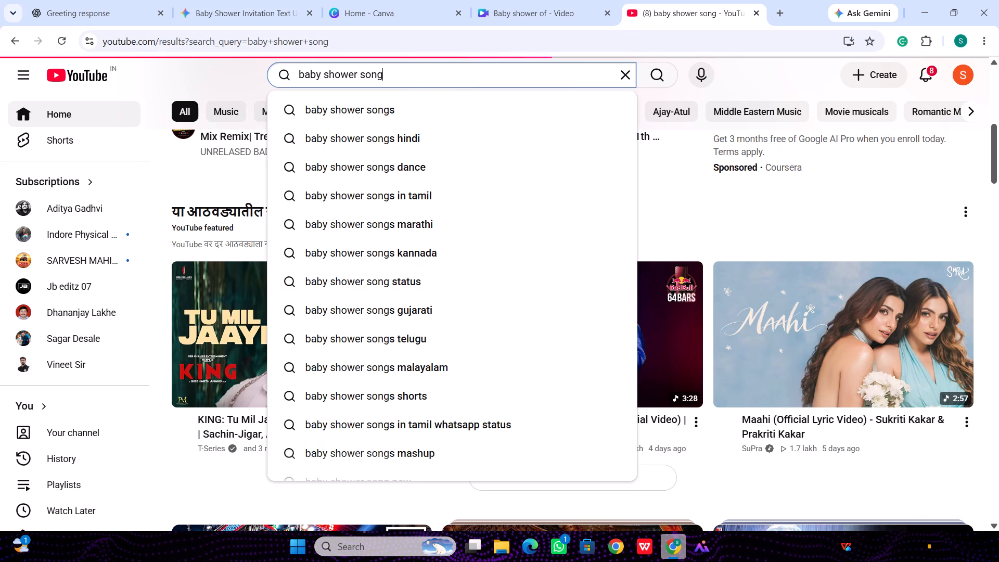